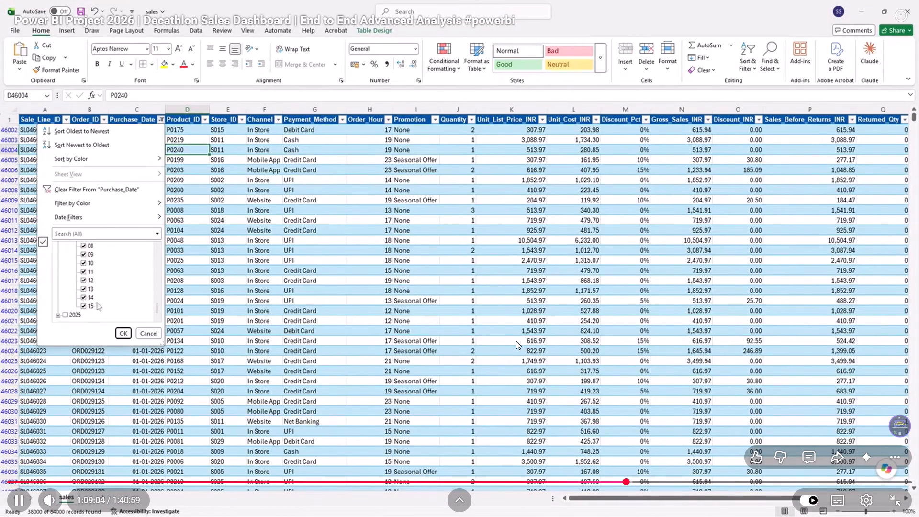
Leave the tutorial video's full-screen view and switch to Power BI Desktop.
{"action": "left_click", "coordinate": [593, 408]}
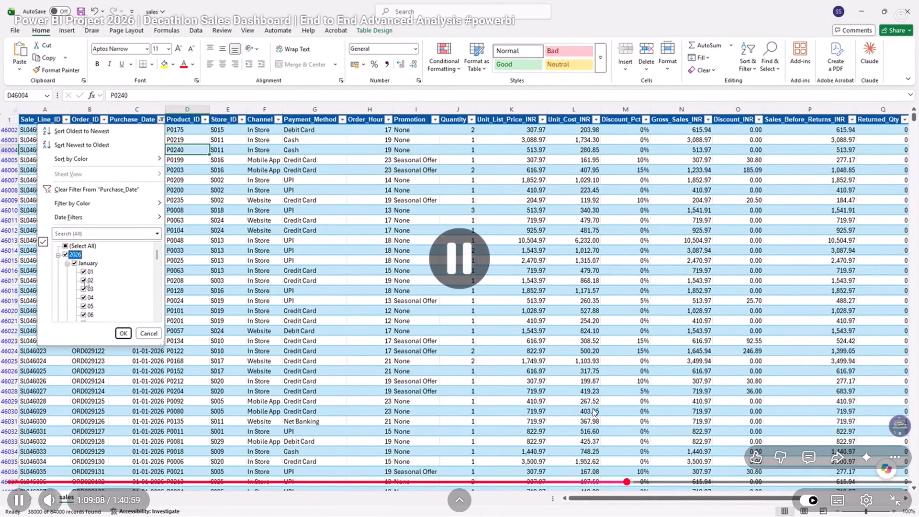
{"action": "left_click", "coordinate": [593, 408]}
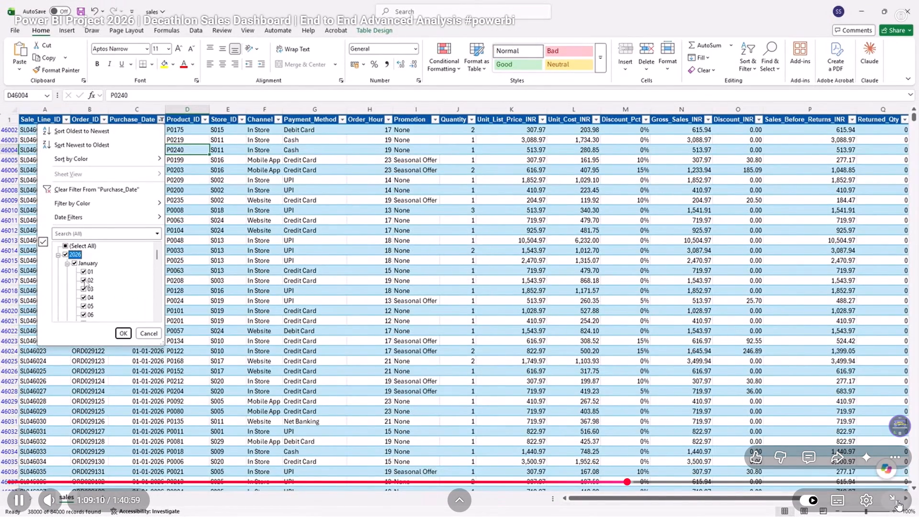
{"action": "left_click", "coordinate": [897, 501]}
{"action": "left_click", "coordinate": [607, 505]}
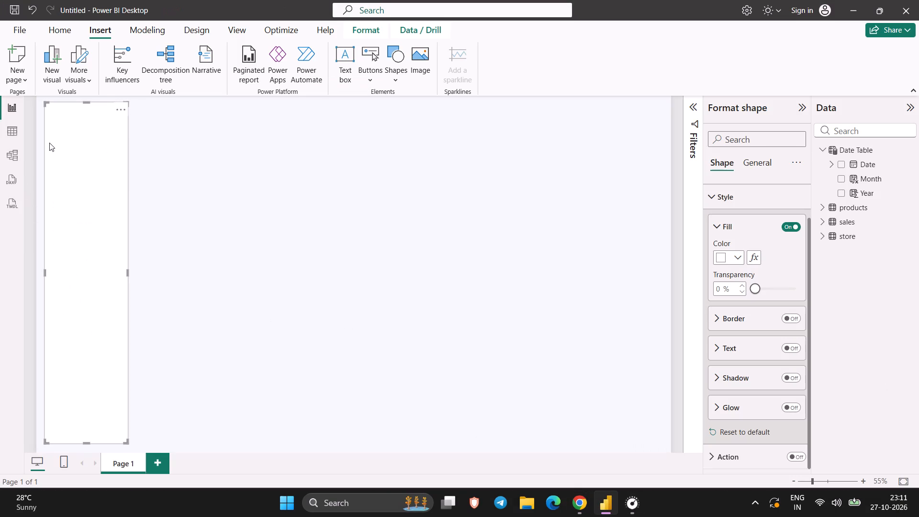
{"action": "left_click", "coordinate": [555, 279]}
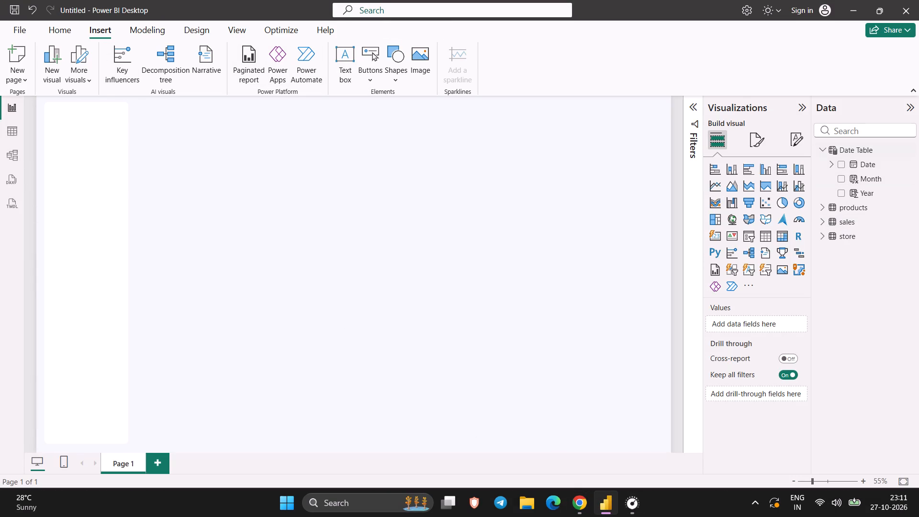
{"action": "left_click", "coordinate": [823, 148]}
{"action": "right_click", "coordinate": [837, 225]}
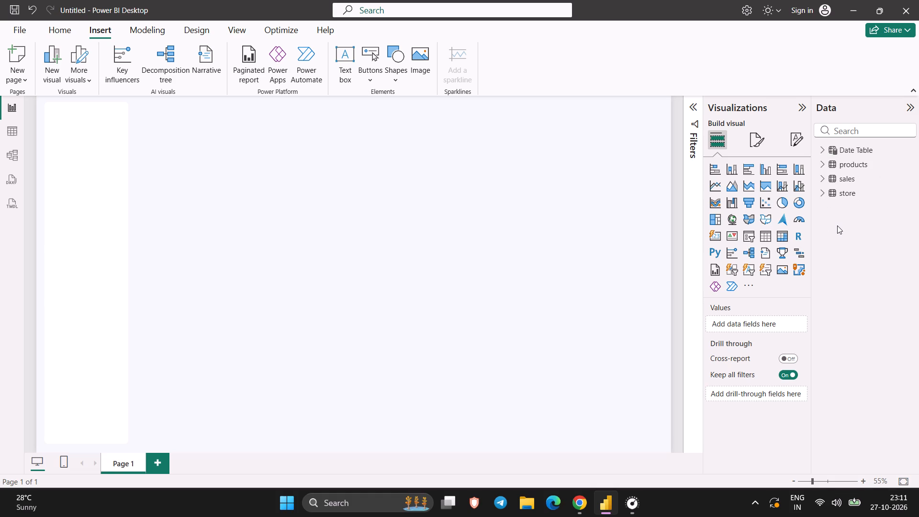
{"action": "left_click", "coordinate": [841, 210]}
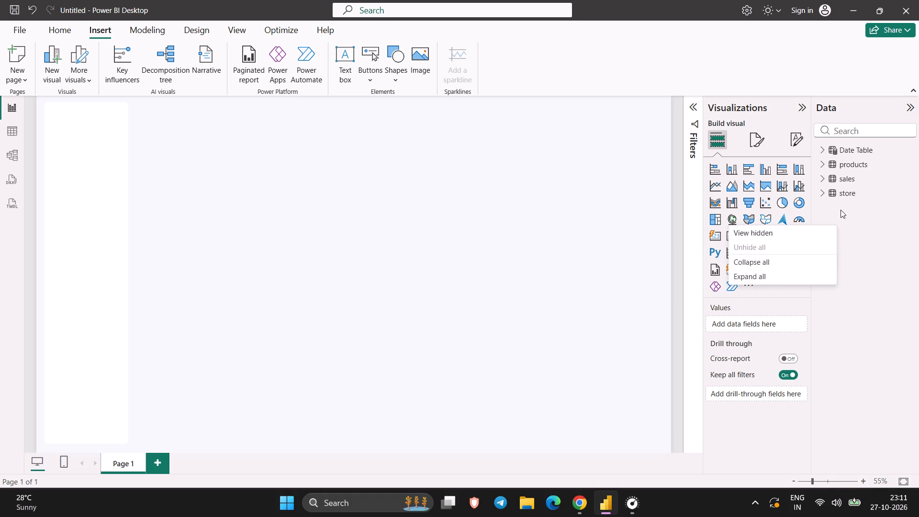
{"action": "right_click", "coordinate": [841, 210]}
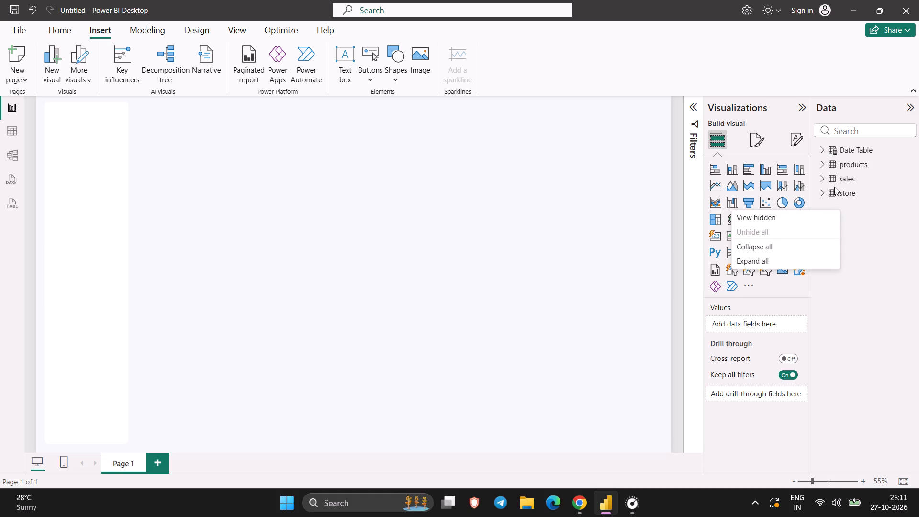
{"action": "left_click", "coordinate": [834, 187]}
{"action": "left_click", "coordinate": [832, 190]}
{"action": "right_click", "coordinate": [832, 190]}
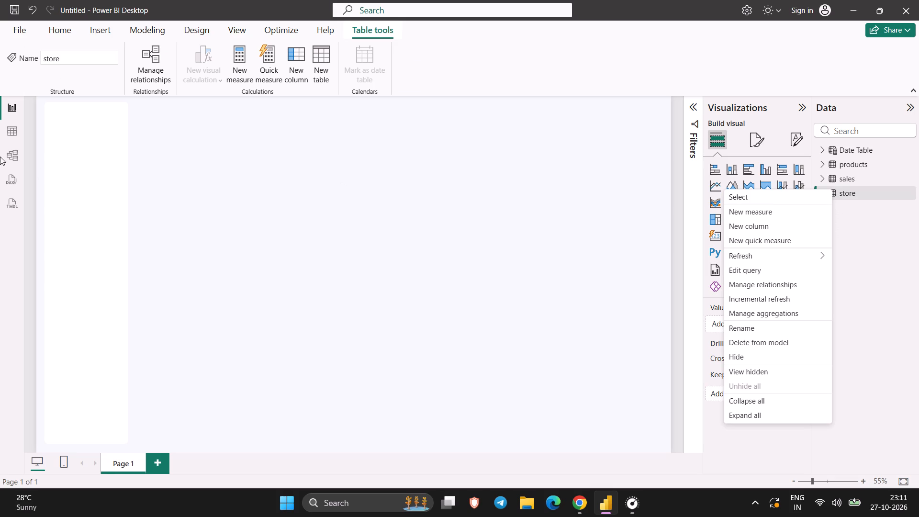
Open the table data view and examine the Date Table's Month column formula and its CALENDAR definition.
{"action": "left_click", "coordinate": [8, 133]}
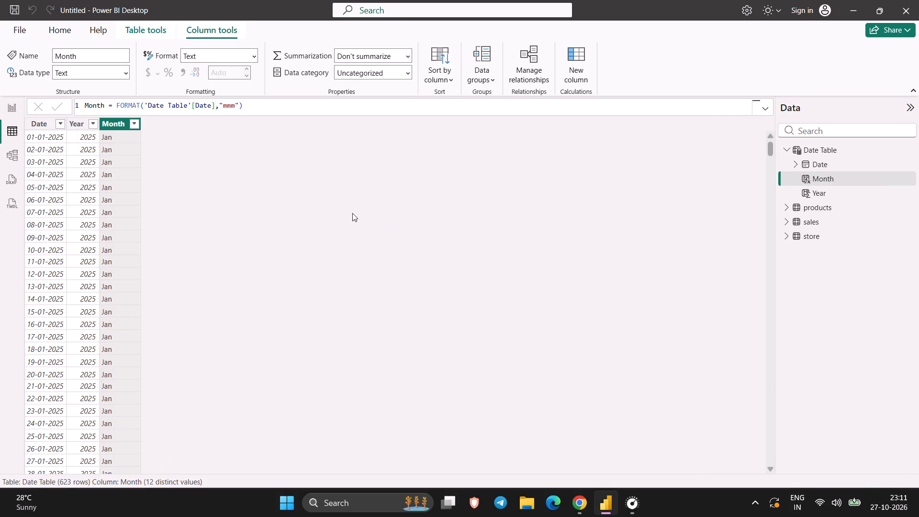
{"action": "left_click", "coordinate": [15, 126]}
{"action": "left_click", "coordinate": [789, 147]}
{"action": "right_click", "coordinate": [806, 225]}
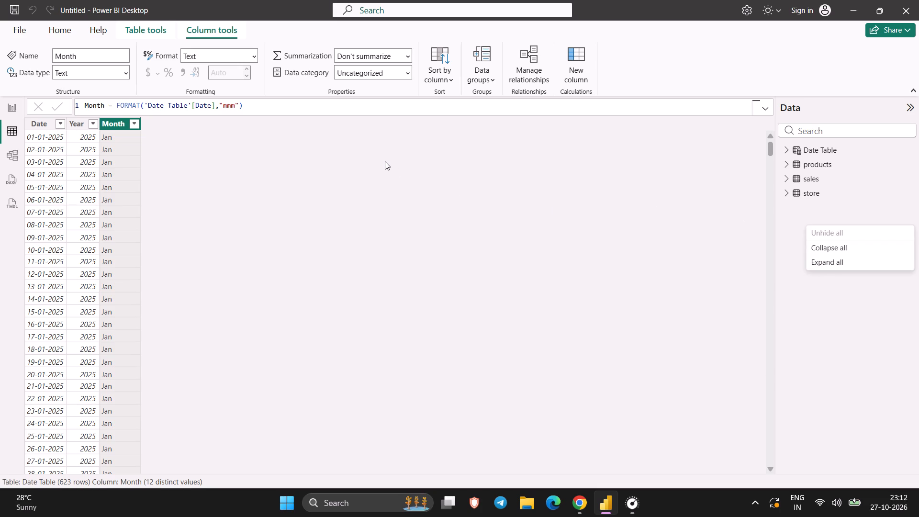
{"action": "left_click", "coordinate": [244, 184]}
{"action": "left_click", "coordinate": [276, 104]}
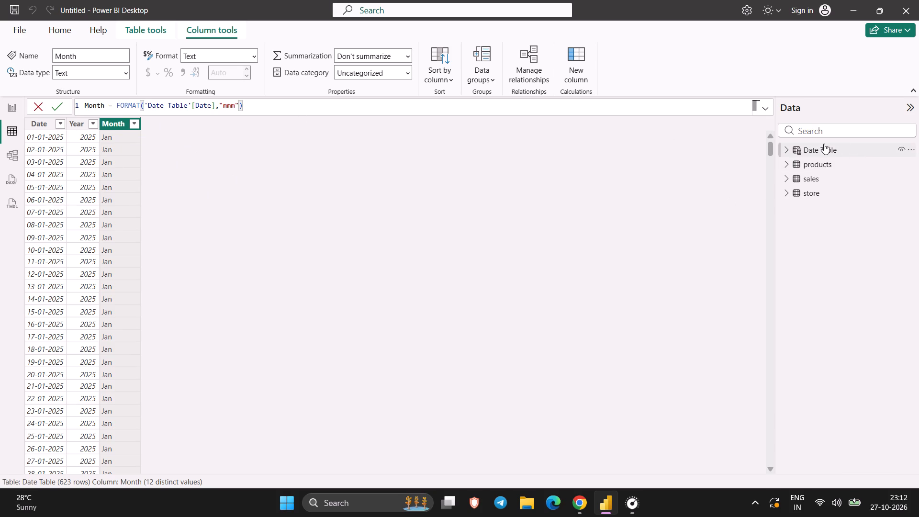
{"action": "left_click", "coordinate": [822, 144]}
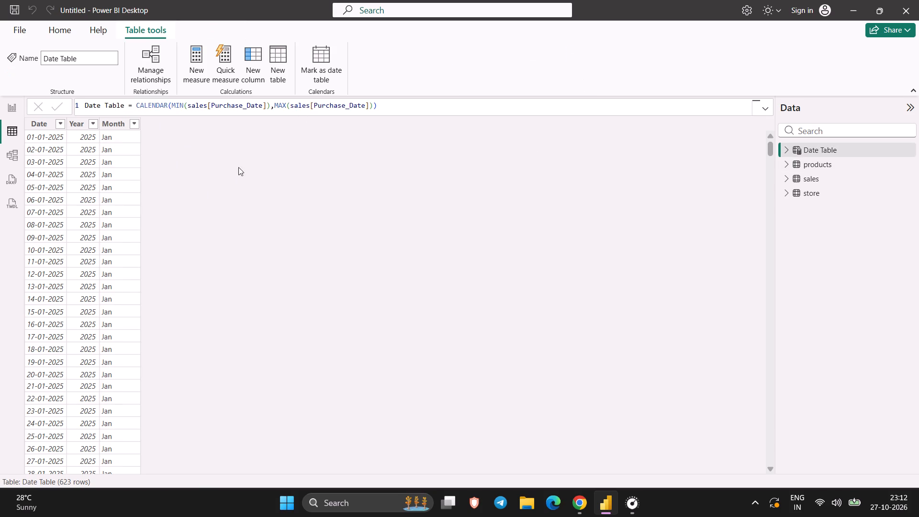
Try to create a new calculated table with "Calculate" as its whole formula.
{"action": "left_click", "coordinate": [280, 59]}
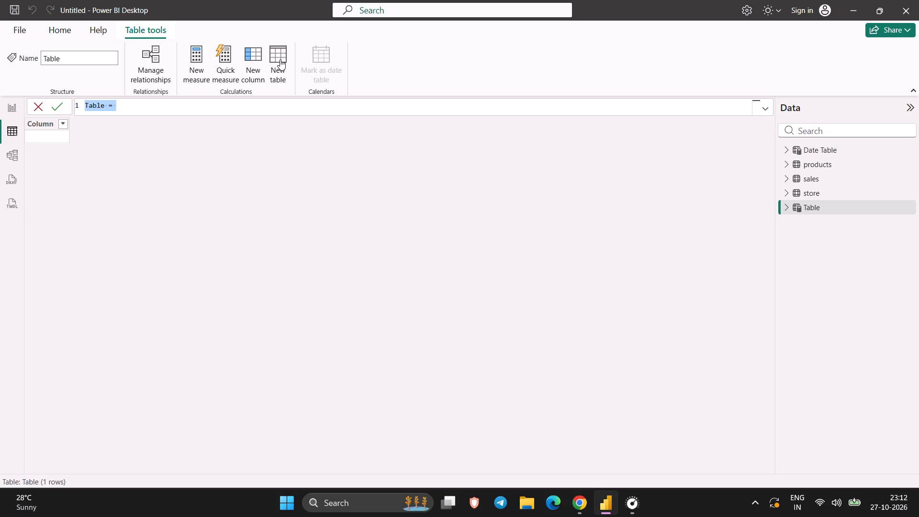
{"action": "type", "text": "Ca"}
{"action": "type", "text": "lculate"}
{"action": "key", "text": "Return"}
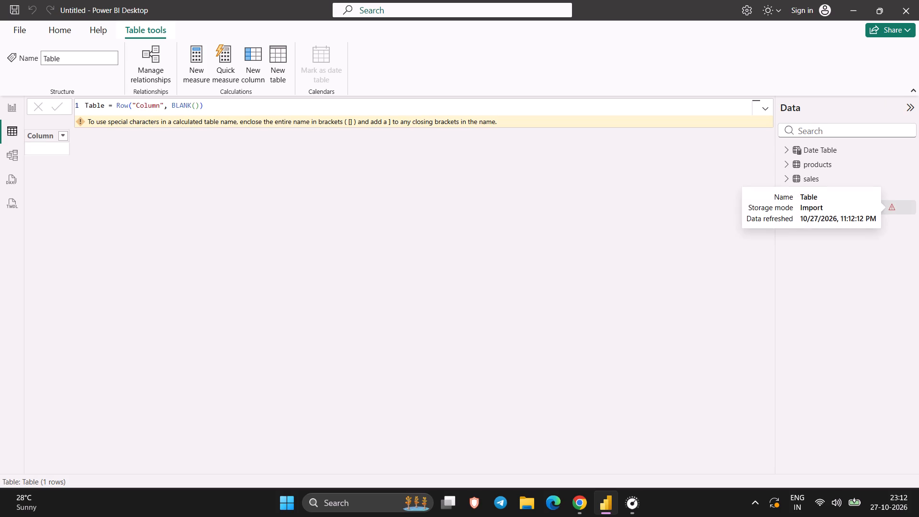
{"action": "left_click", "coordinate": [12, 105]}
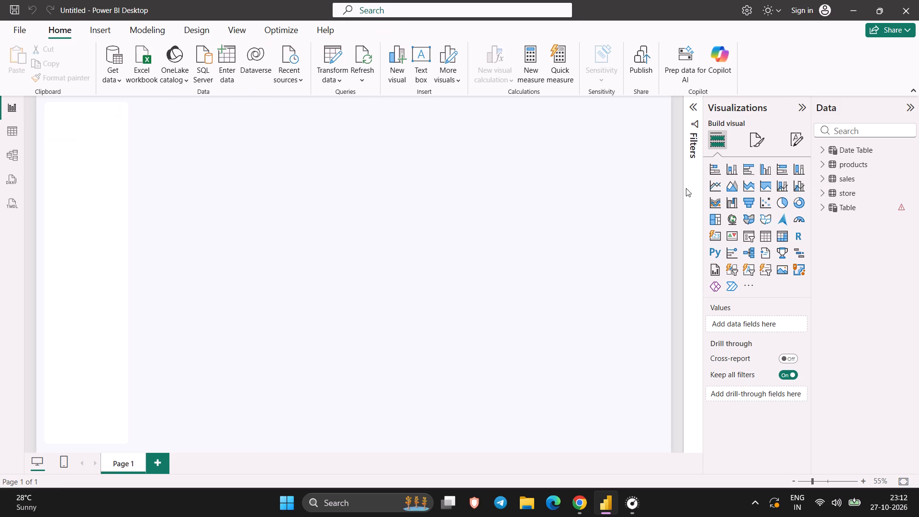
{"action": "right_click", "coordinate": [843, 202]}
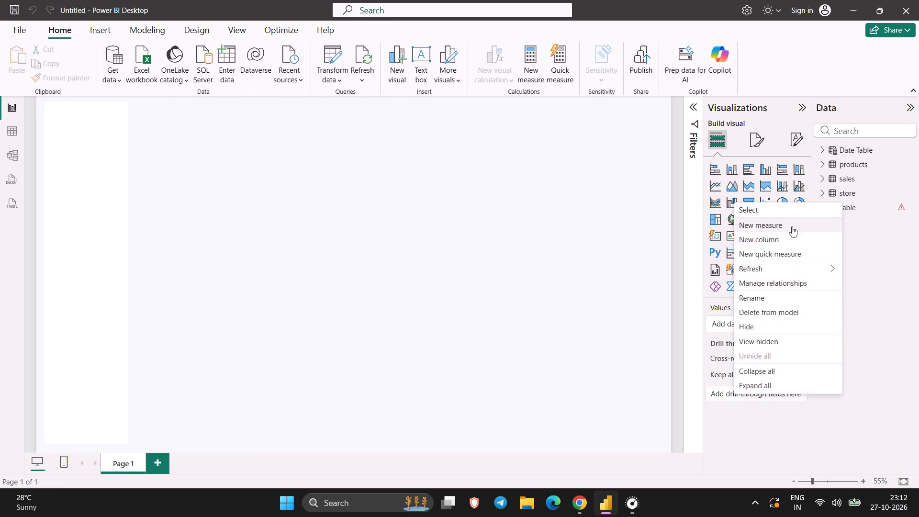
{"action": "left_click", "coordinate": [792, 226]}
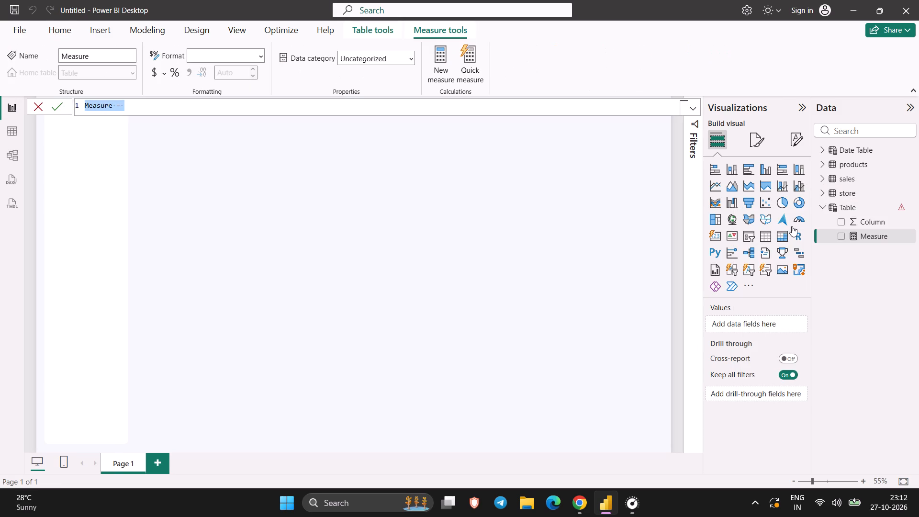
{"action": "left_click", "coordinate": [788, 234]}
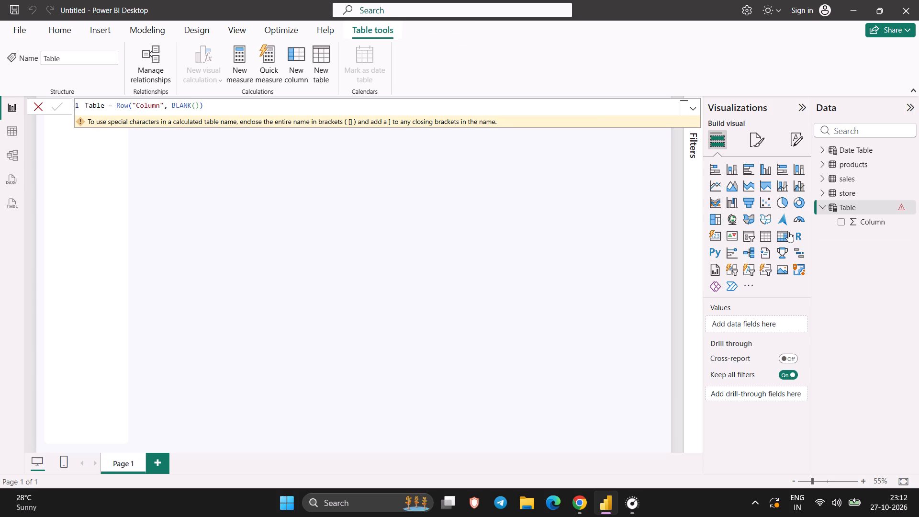
Switch to the tutorial video in Chrome, rewind it to the Net Sales PYTD measure formula at about 1:08:12 and pause it.
{"action": "left_click", "coordinate": [584, 498]}
{"action": "key", "text": "Left"}
{"action": "key", "text": "Left"}
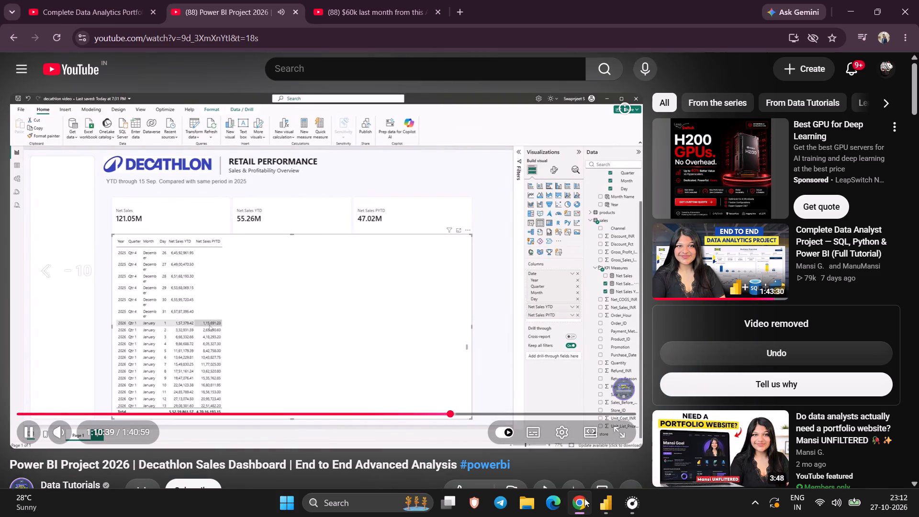
{"action": "key", "text": "Left"}
{"action": "key", "text": "Left"}
{"action": "key", "text": "Left"}
{"action": "key", "text": "Left"}
{"action": "key", "text": "Left"}
{"action": "key", "text": "Left"}
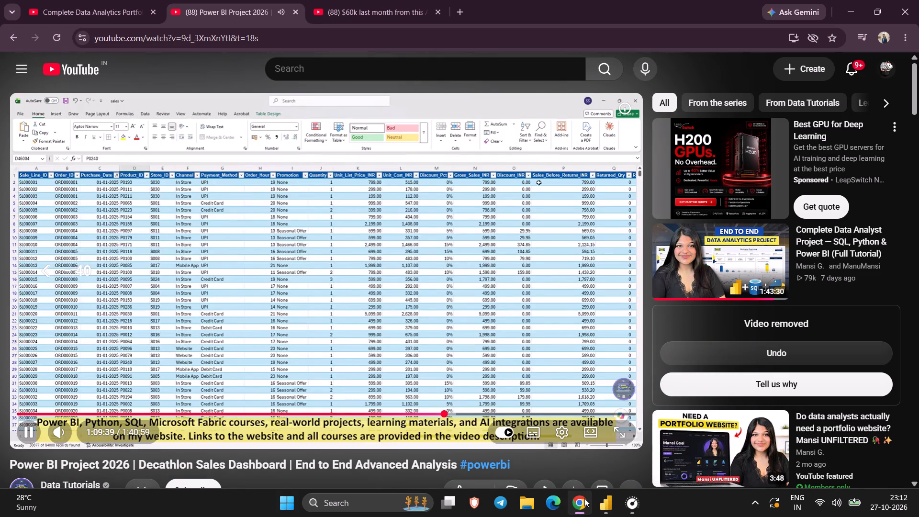
{"action": "key", "text": "Left"}
{"action": "key", "text": "Left"}
{"action": "key", "text": "Left"}
{"action": "key", "text": "Left"}
{"action": "key", "text": "Left"}
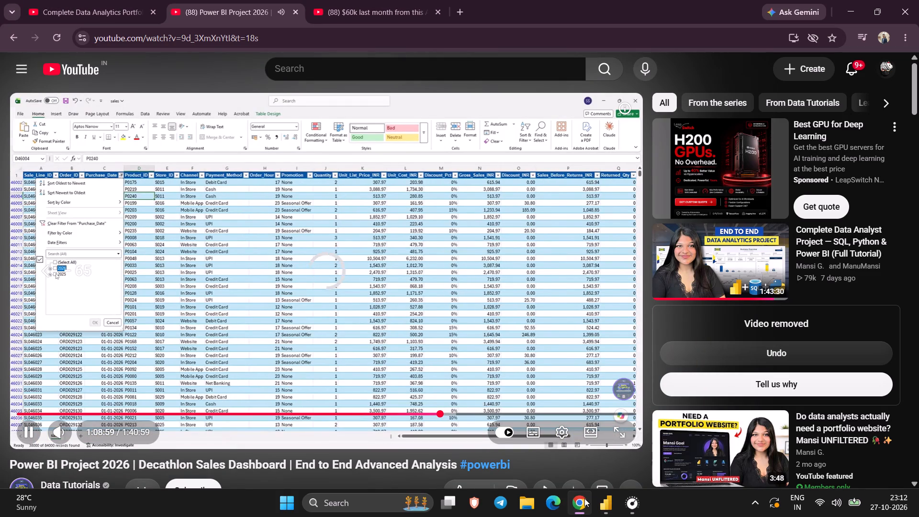
{"action": "key", "text": "Left"}
{"action": "key", "text": "Left"}
{"action": "key", "text": "Left"}
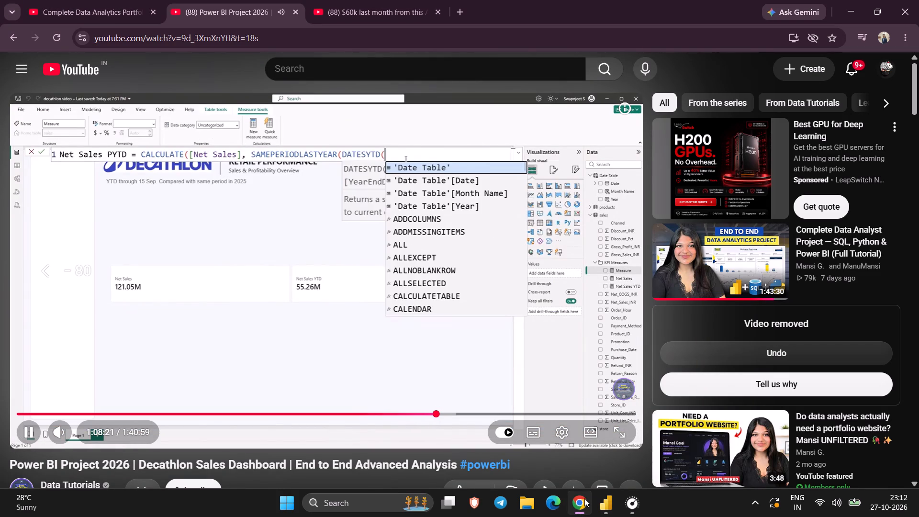
{"action": "key", "text": "Left"}
{"action": "key", "text": "space"}
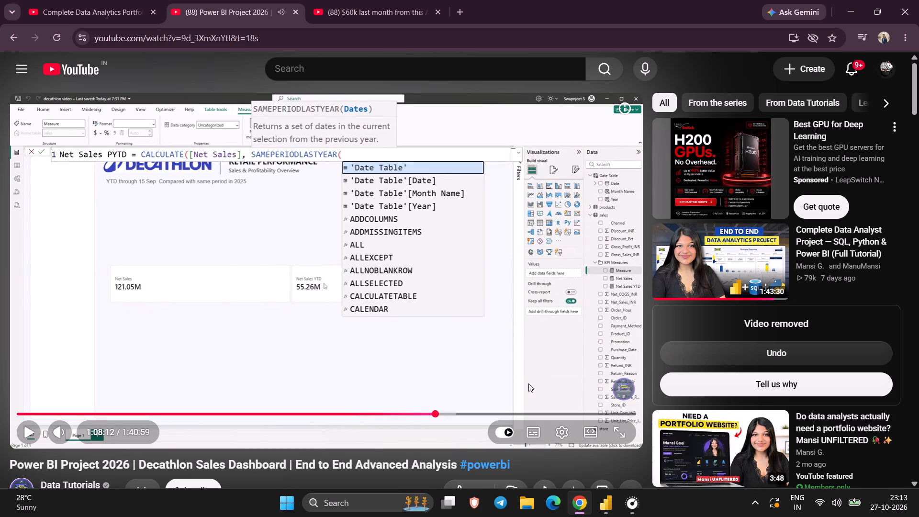
Switch back to Power BI Desktop and add the Column field of the new Table to the report page as a chart.
{"action": "left_click", "coordinate": [605, 509]}
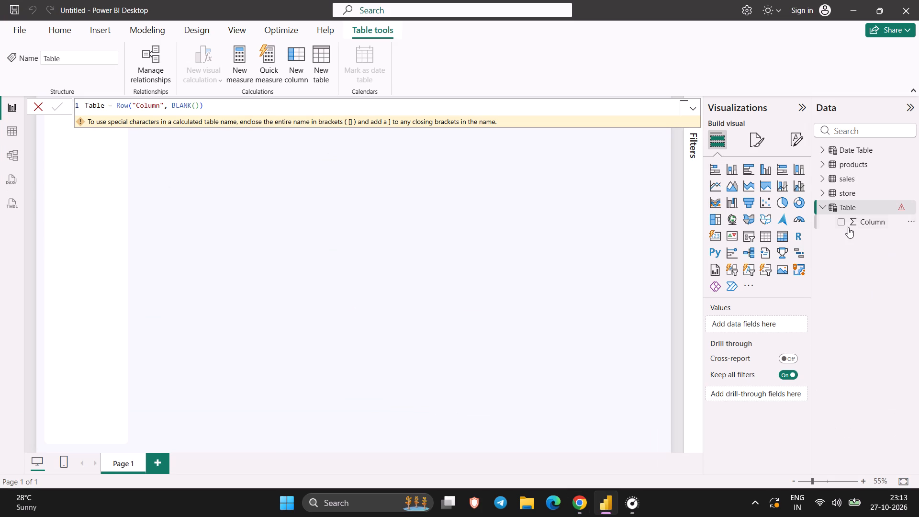
{"action": "left_click", "coordinate": [846, 223]}
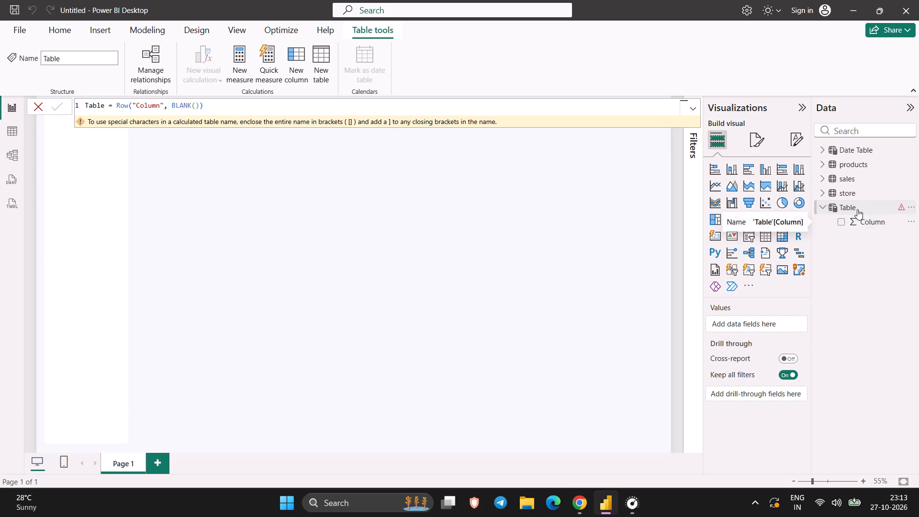
{"action": "left_click", "coordinate": [865, 215]}
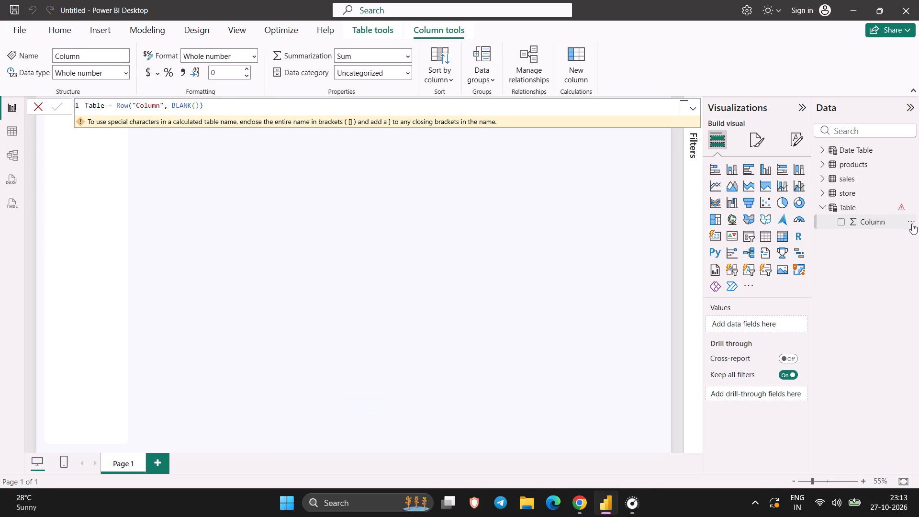
{"action": "left_click", "coordinate": [912, 224]}
{"action": "left_click", "coordinate": [912, 224]}
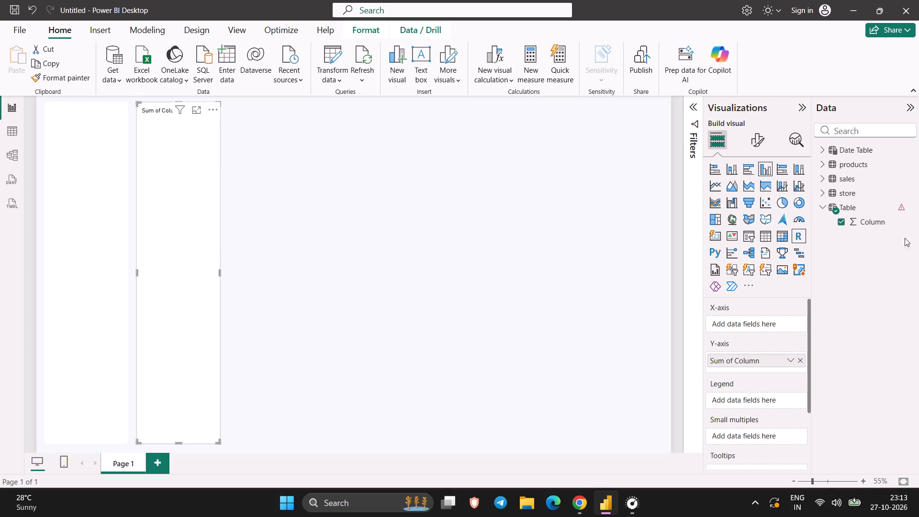
Remove the Column field from the new chart.
{"action": "left_click", "coordinate": [856, 223]}
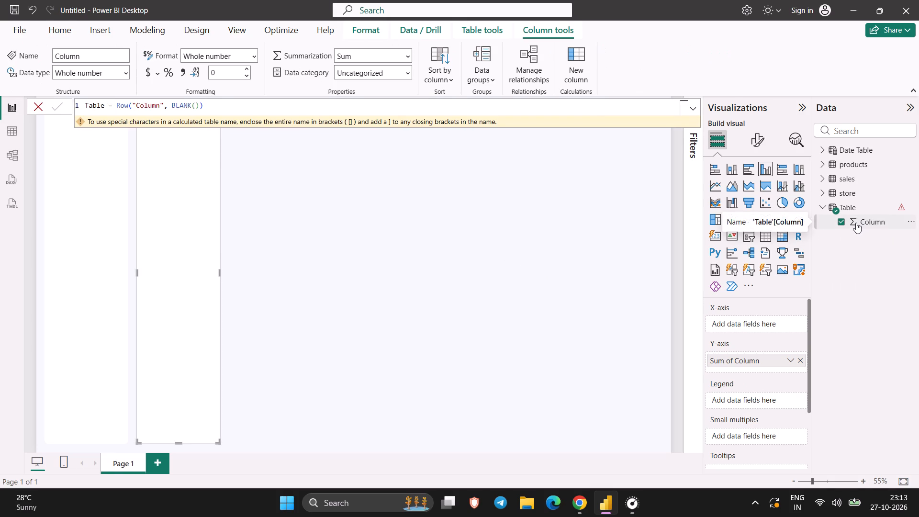
{"action": "left_click", "coordinate": [347, 287]}
{"action": "left_click", "coordinate": [195, 252]}
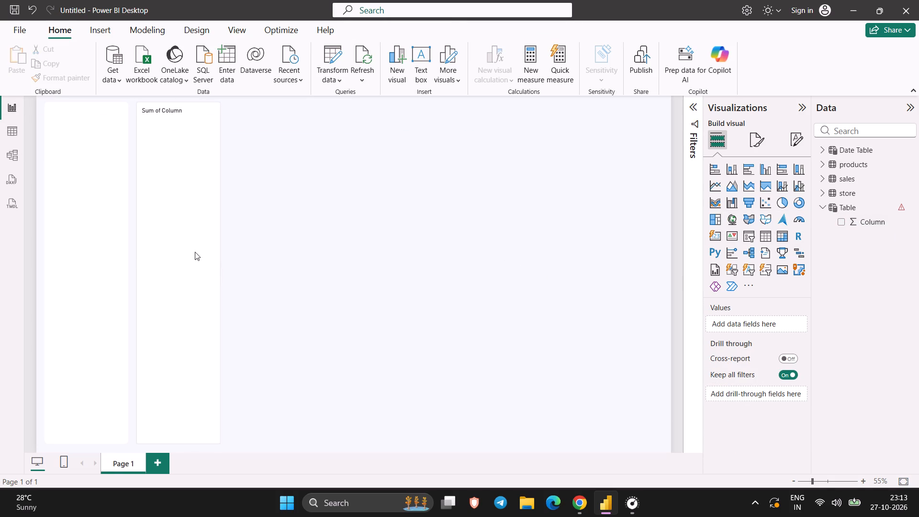
{"action": "left_click", "coordinate": [843, 219]}
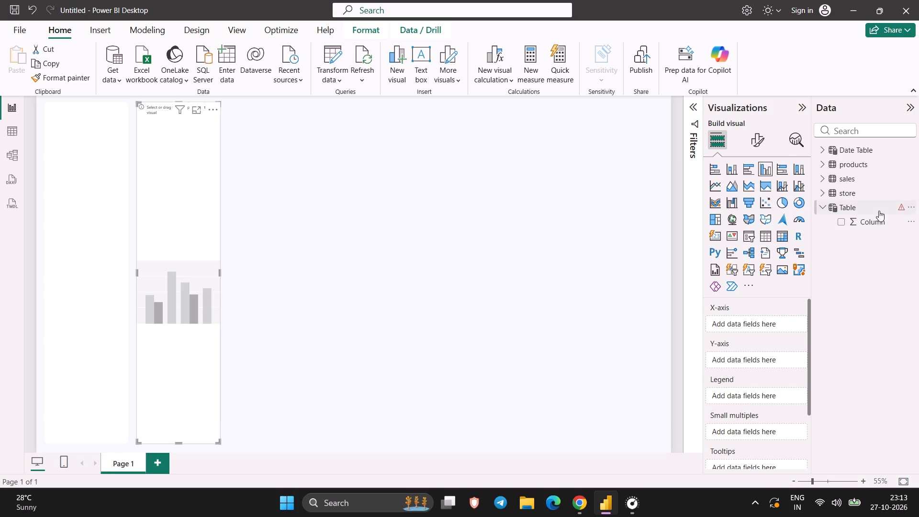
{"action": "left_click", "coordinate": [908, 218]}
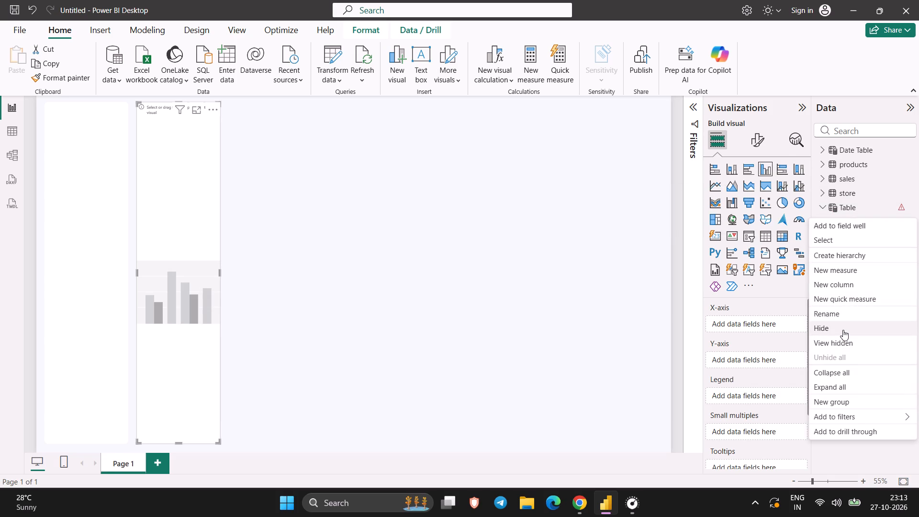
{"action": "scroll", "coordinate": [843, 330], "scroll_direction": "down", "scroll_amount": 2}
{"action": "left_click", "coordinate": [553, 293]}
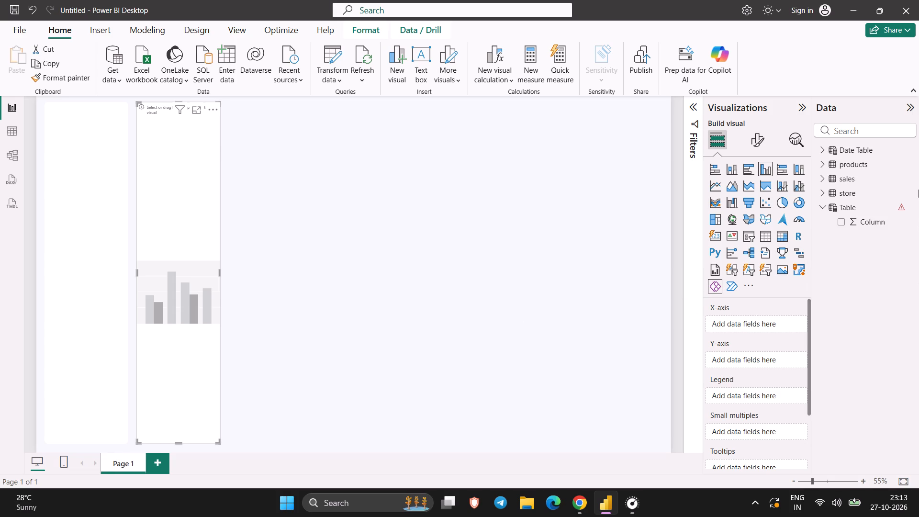
Create a new measure in the Table table and begin its formula as Net Sales = SUM(.
{"action": "left_click", "coordinate": [859, 206]}
{"action": "right_click", "coordinate": [859, 206]}
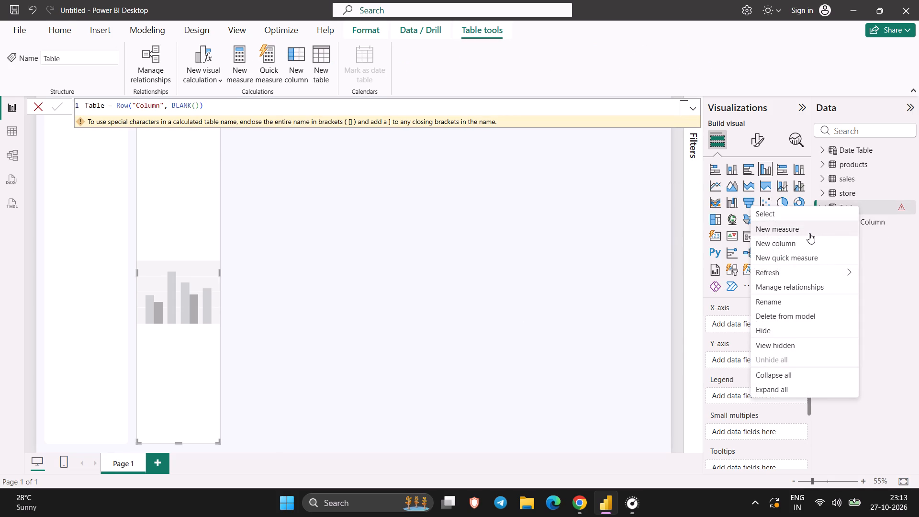
{"action": "left_click", "coordinate": [809, 233]}
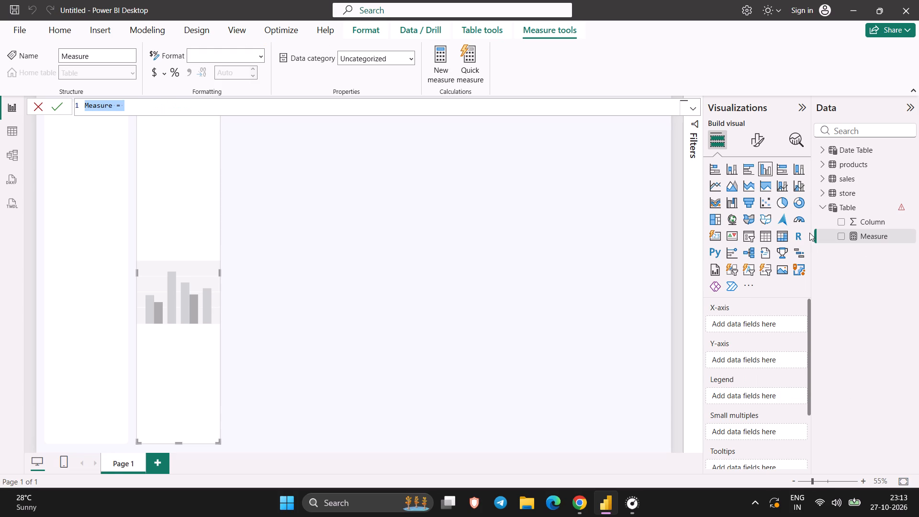
{"action": "key", "text": "BackSpace"}
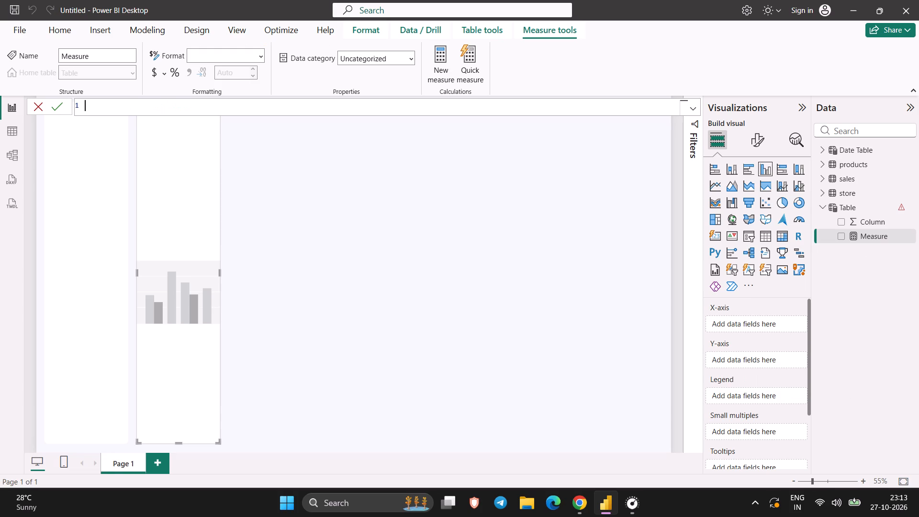
{"action": "type", "text": "Net Sales = Su"}
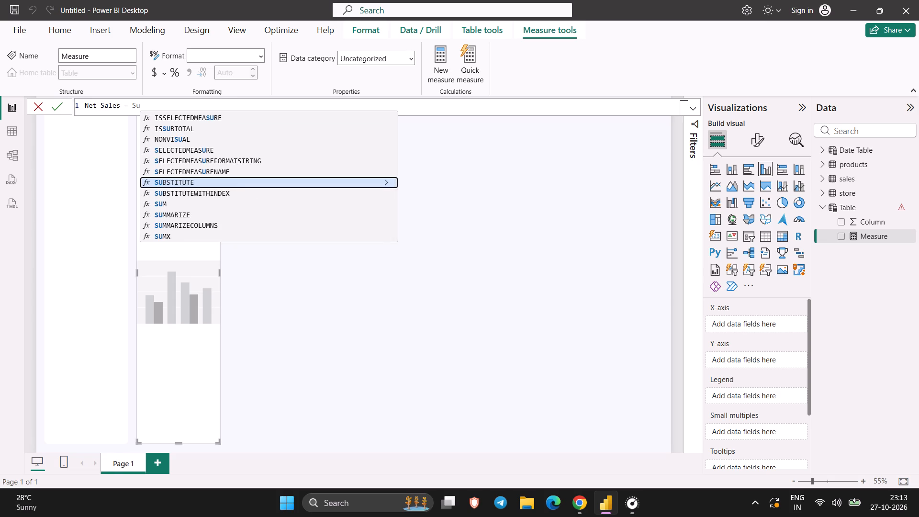
{"action": "key", "text": "Down"}
{"action": "key", "text": "Down"}
{"action": "key", "text": "Return"}
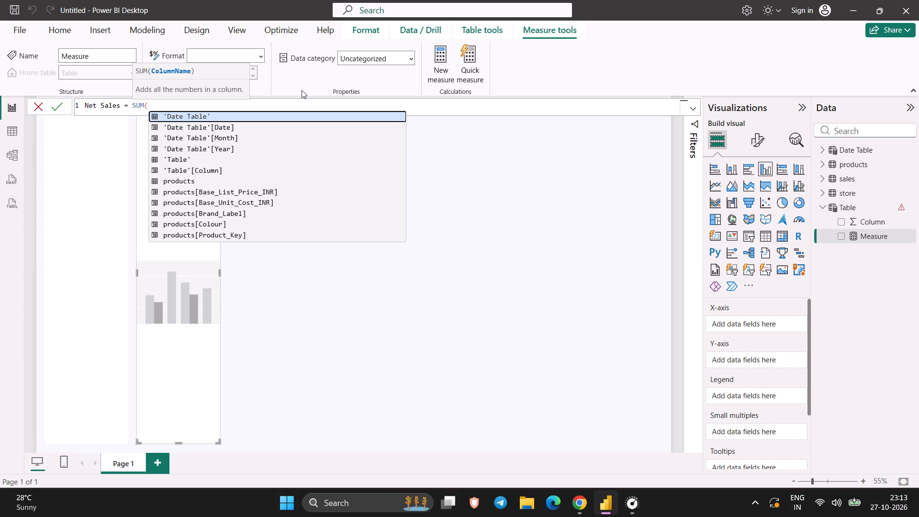
Look through the suggested tables and columns for the SUM argument, especially the sales columns.
{"action": "scroll", "coordinate": [273, 185], "scroll_direction": "down", "scroll_amount": 5}
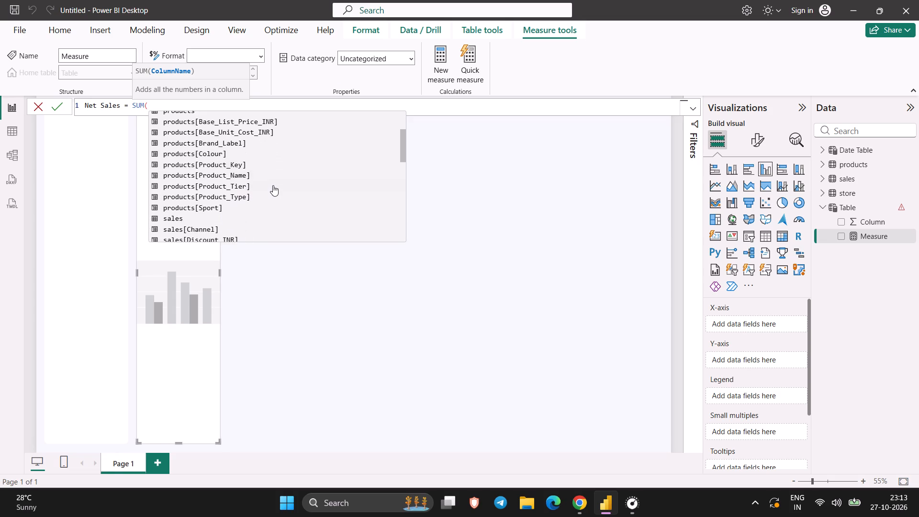
{"action": "scroll", "coordinate": [273, 185], "scroll_direction": "down", "scroll_amount": 9}
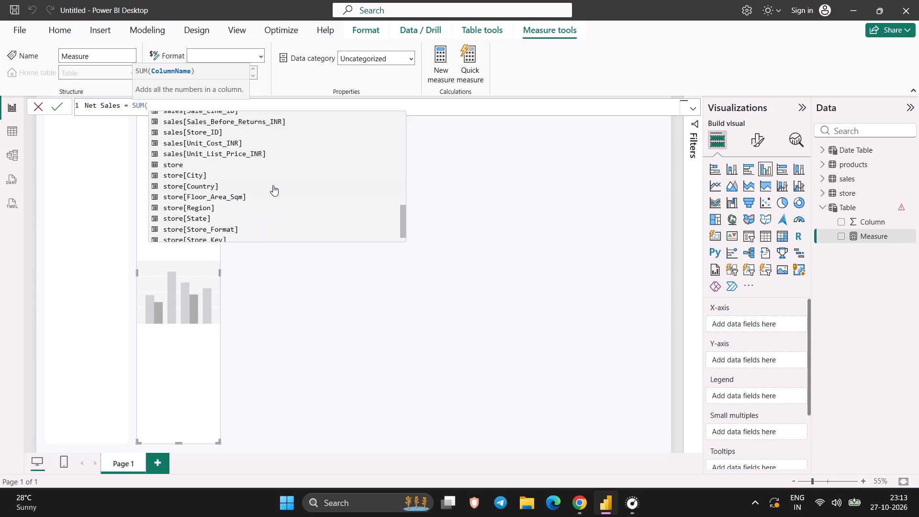
{"action": "scroll", "coordinate": [273, 185], "scroll_direction": "down", "scroll_amount": 2}
{"action": "scroll", "coordinate": [273, 185], "scroll_direction": "up", "scroll_amount": 3}
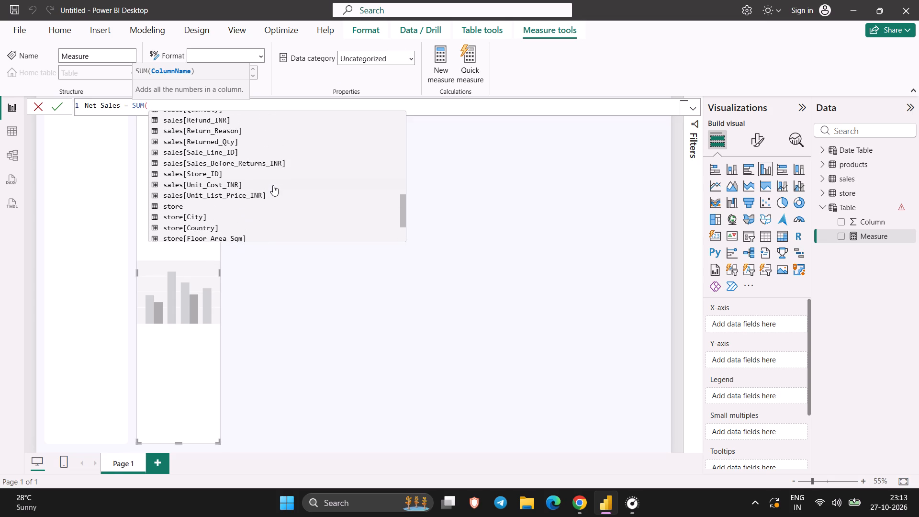
{"action": "scroll", "coordinate": [273, 185], "scroll_direction": "up", "scroll_amount": 1}
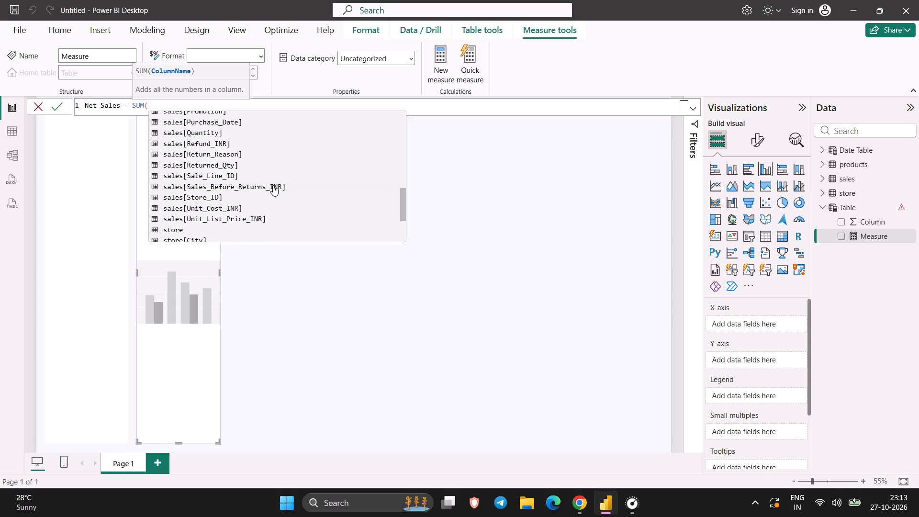
{"action": "scroll", "coordinate": [273, 185], "scroll_direction": "up", "scroll_amount": 8}
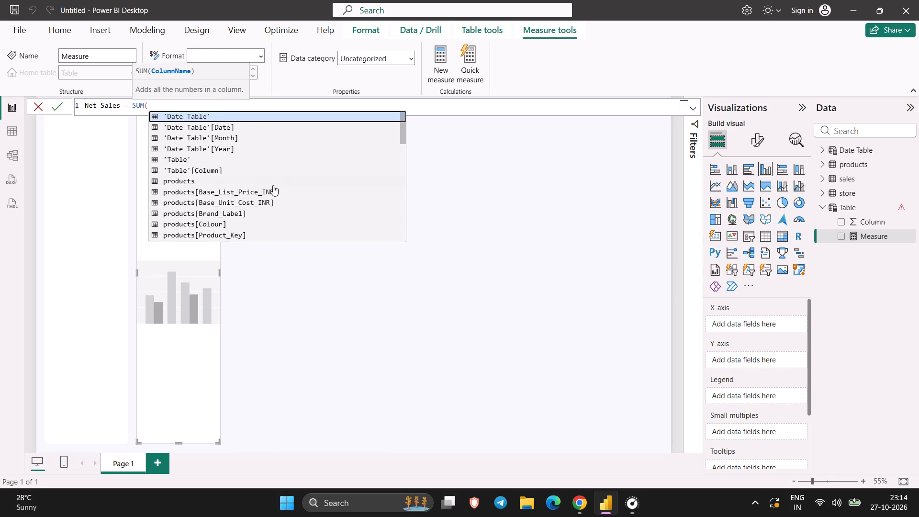
{"action": "scroll", "coordinate": [243, 223], "scroll_direction": "down", "scroll_amount": 2}
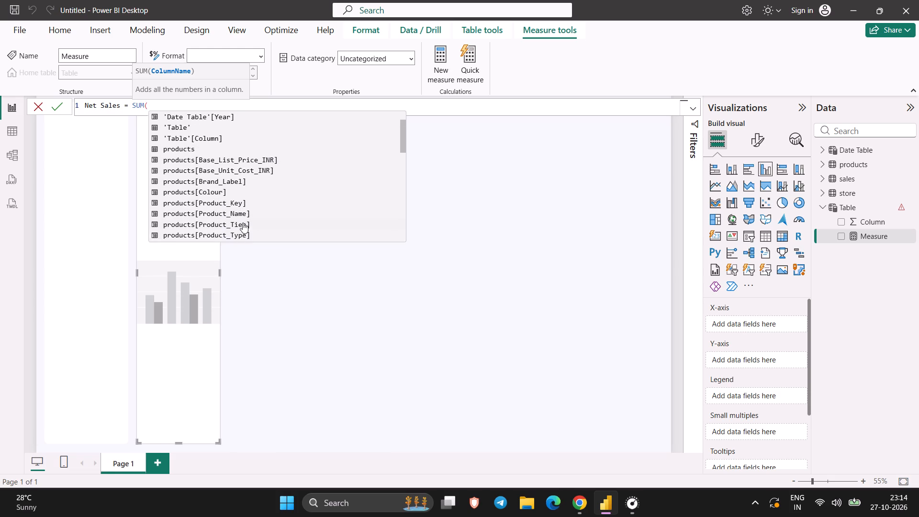
{"action": "scroll", "coordinate": [243, 223], "scroll_direction": "down", "scroll_amount": 1}
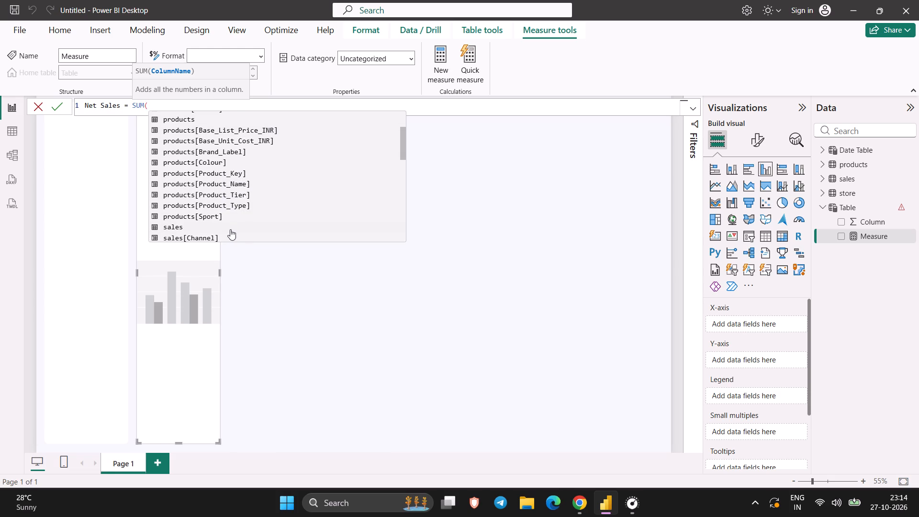
{"action": "scroll", "coordinate": [230, 229], "scroll_direction": "down", "scroll_amount": 5}
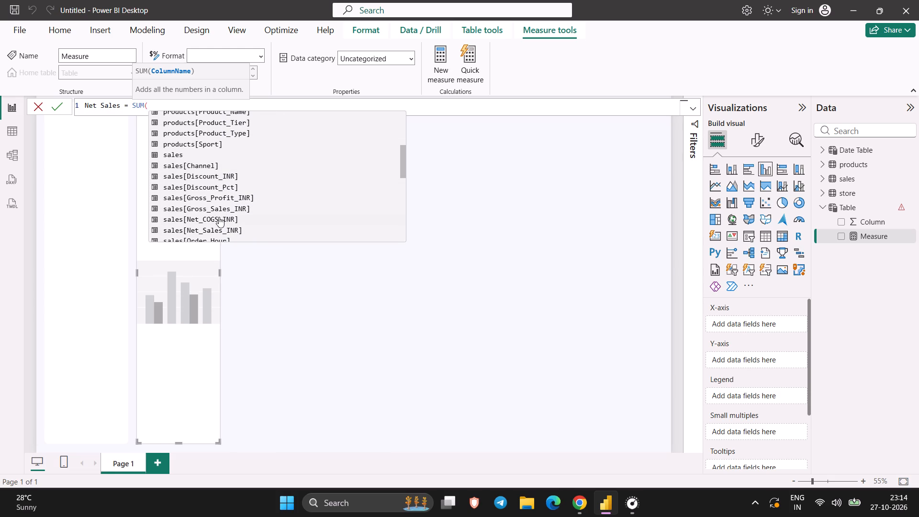
{"action": "scroll", "coordinate": [219, 217], "scroll_direction": "down", "scroll_amount": 1}
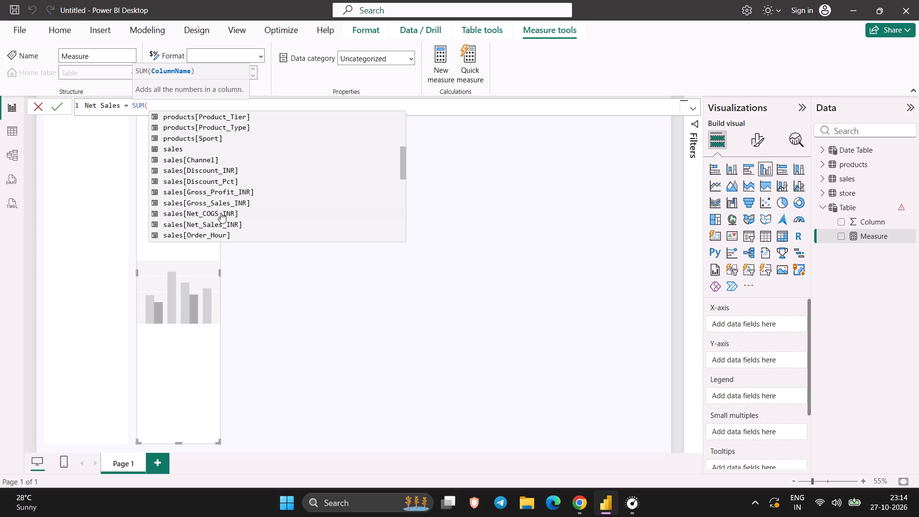
Switch to the tutorial video in Chrome and review the part from about 1:06:52 to 1:07:24 on organising the Net Sales measures.
{"action": "left_click", "coordinate": [569, 507]}
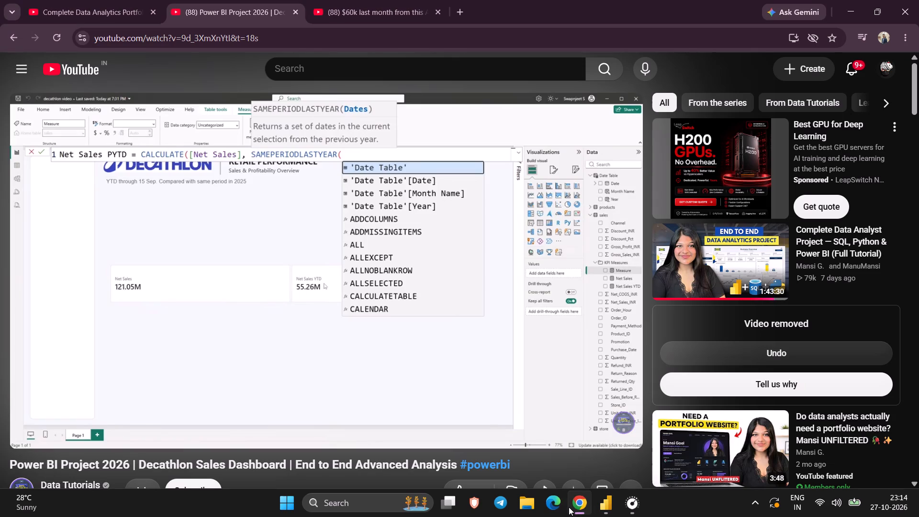
{"action": "key", "text": "Left"}
{"action": "key", "text": "Left"}
{"action": "key", "text": "Left"}
{"action": "key", "text": "Left"}
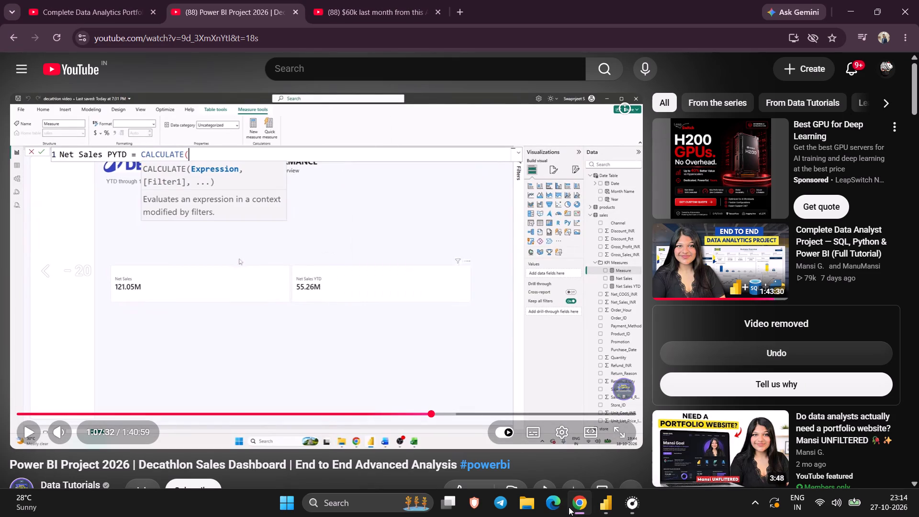
{"action": "key", "text": "Left"}
{"action": "key", "text": "Left"}
{"action": "key", "text": "Left"}
{"action": "key", "text": "Left"}
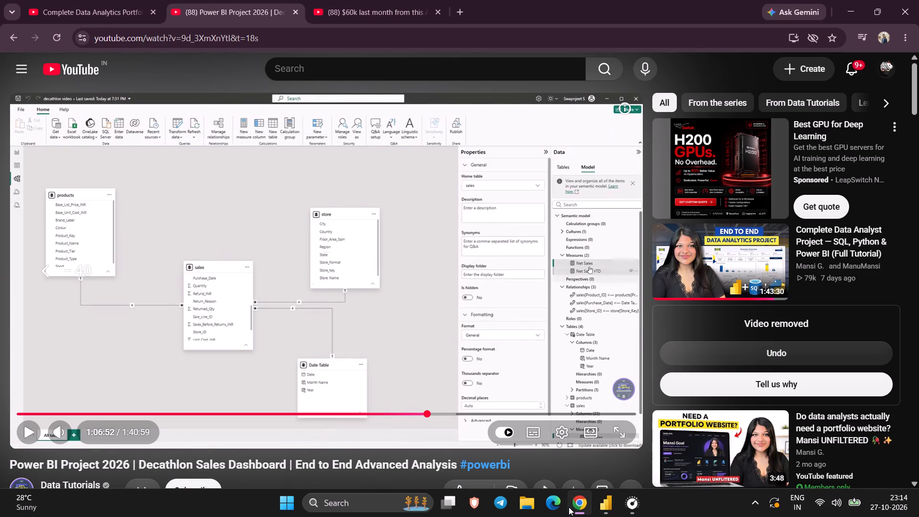
{"action": "key", "text": "space"}
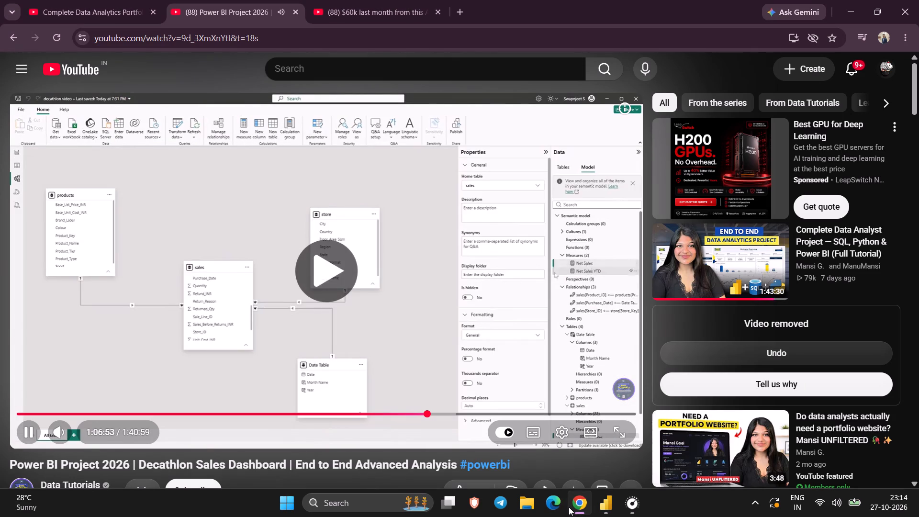
{"action": "key", "text": "space"}
{"action": "key", "text": "space"}
{"action": "key", "text": "space"}
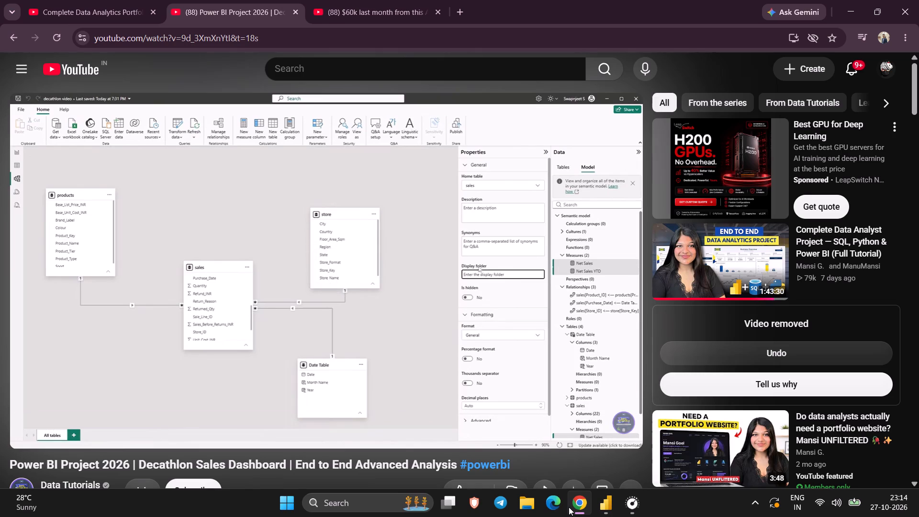
{"action": "key", "text": "space"}
{"action": "key", "text": "Right"}
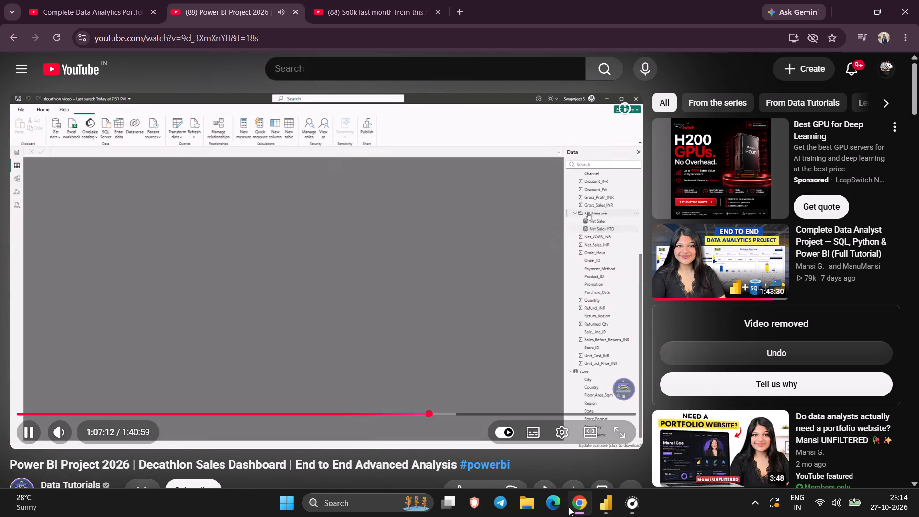
{"action": "key", "text": "Right"}
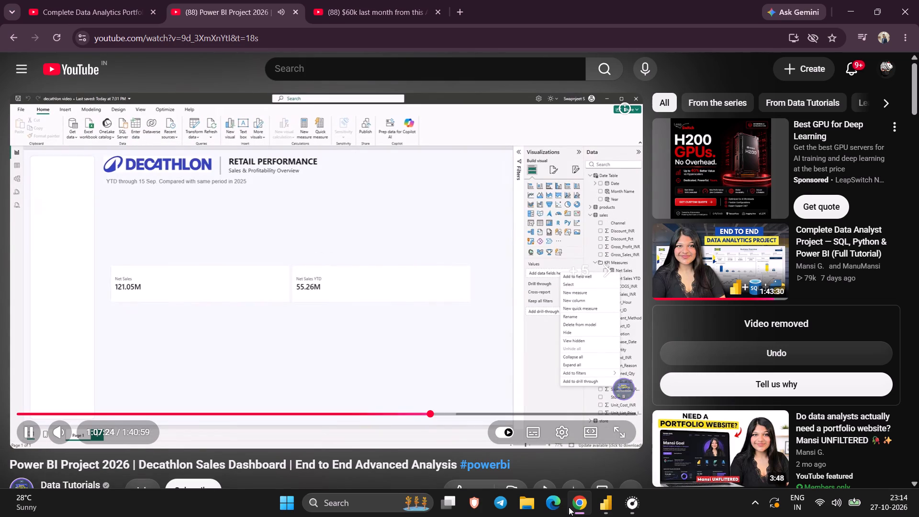
Rewind the tutorial to where the Net Sales measure's SUM formula is written and pause it there.
{"action": "key", "text": "Left"}
{"action": "key", "text": "Left"}
{"action": "key", "text": "Left"}
{"action": "key", "text": "Left"}
{"action": "key", "text": "Left"}
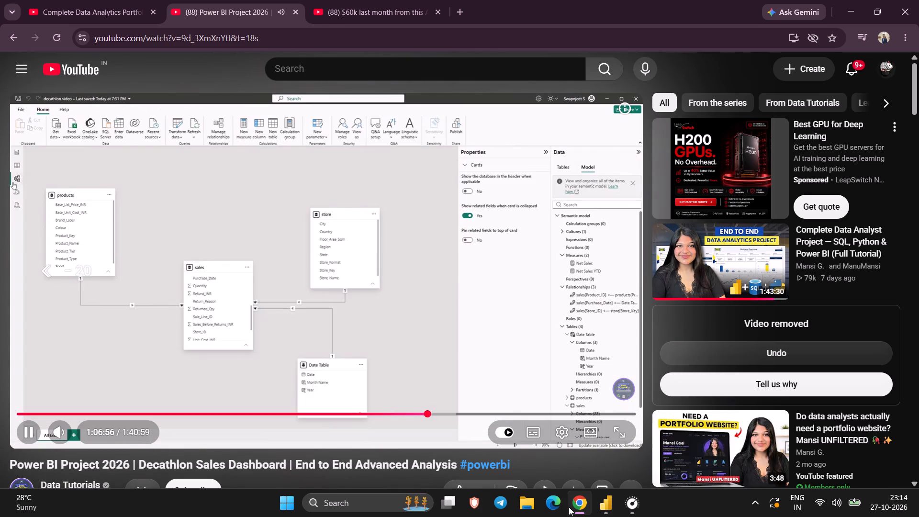
{"action": "key", "text": "Left"}
{"action": "key", "text": "Left"}
{"action": "key", "text": "Left"}
{"action": "key", "text": "Left"}
{"action": "key", "text": "Left"}
{"action": "key", "text": "Left"}
{"action": "key", "text": "Left"}
{"action": "key", "text": "Left"}
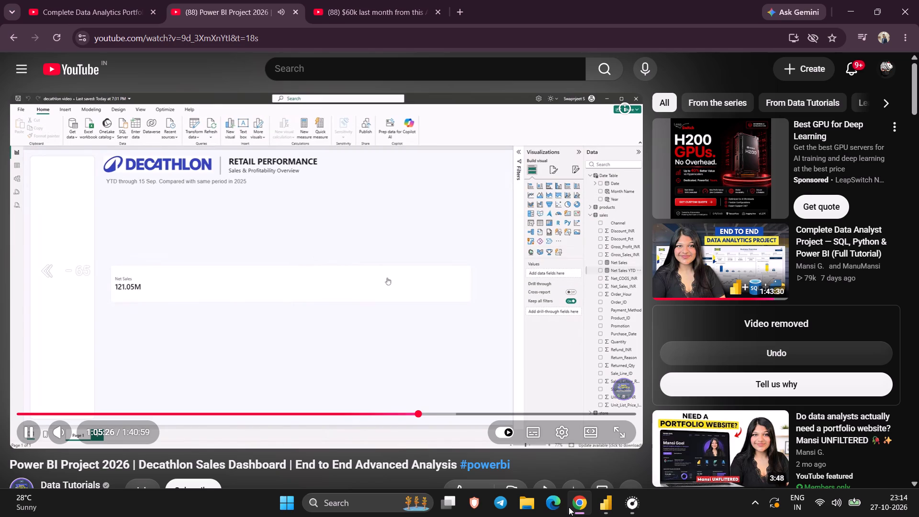
{"action": "key", "text": "Left"}
{"action": "key", "text": "Left"}
{"action": "key", "text": "Left"}
{"action": "key", "text": "Left"}
{"action": "key", "text": "Left"}
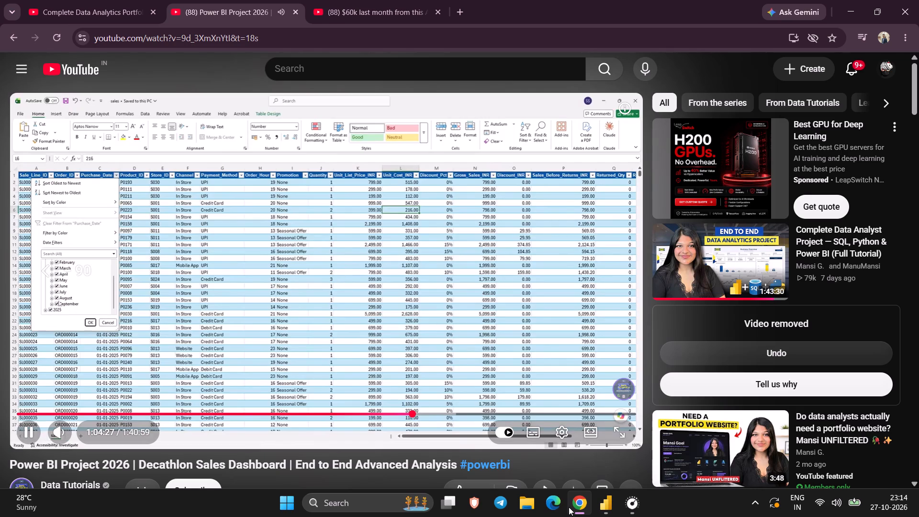
{"action": "key", "text": "Left"}
{"action": "key", "text": "Left"}
{"action": "key", "text": "Left"}
{"action": "key", "text": "Left"}
{"action": "key", "text": "Left"}
{"action": "key", "text": "Left"}
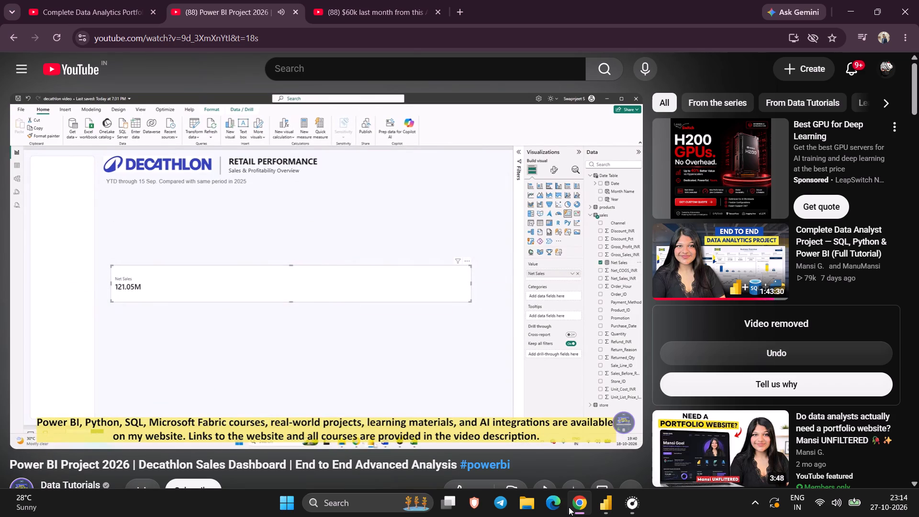
{"action": "key", "text": "Left"}
{"action": "key", "text": "Left"}
{"action": "key", "text": "Left"}
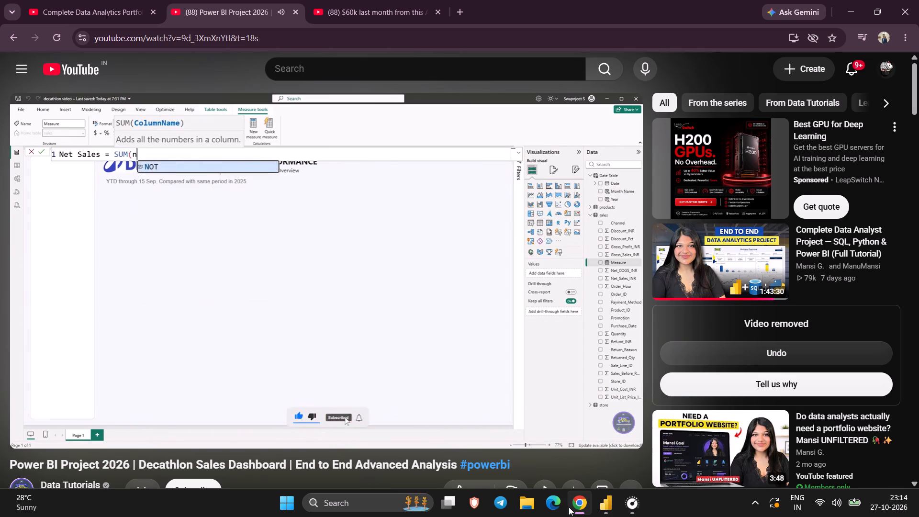
{"action": "key", "text": "space"}
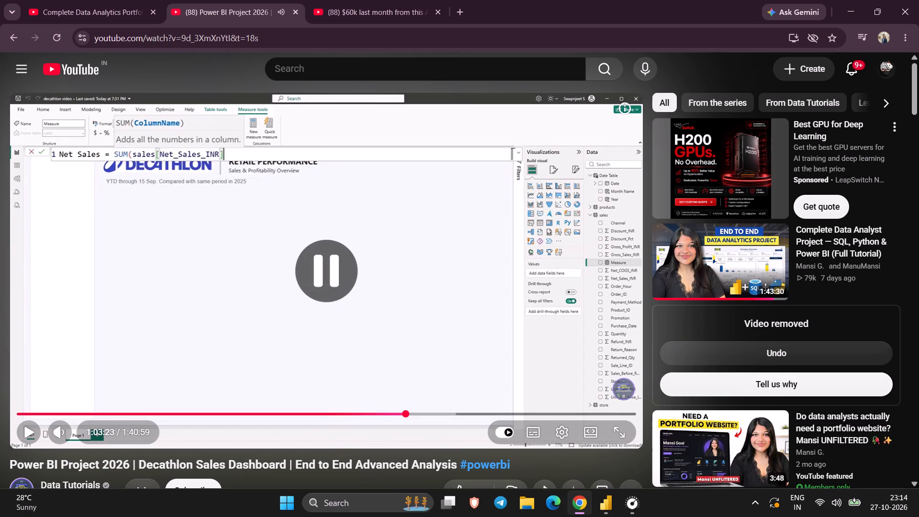
Switch to Power BI Desktop and complete the measure formula as Net Sales = SUM(sales[Net_Sales_INR]).
{"action": "left_click", "coordinate": [602, 509]}
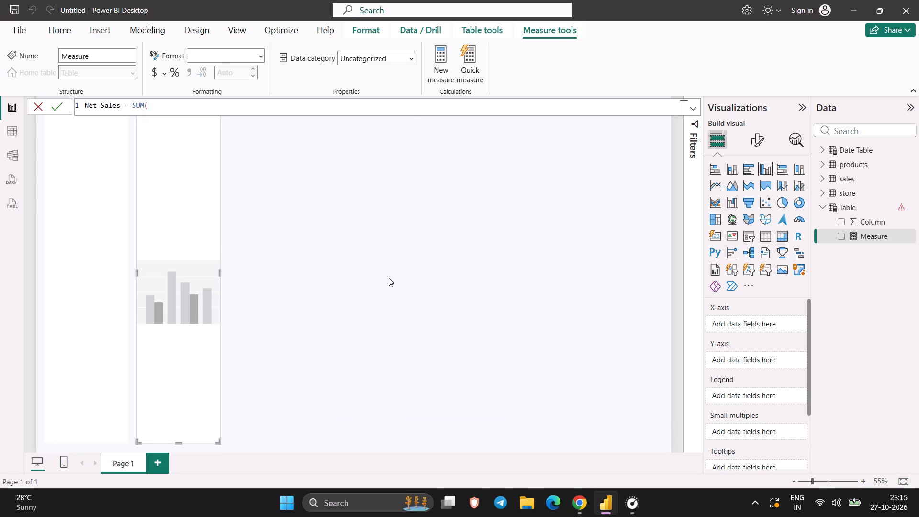
{"action": "type", "text": "sa"}
{"action": "type", "text": "les"}
{"action": "key", "text": "bracketleft"}
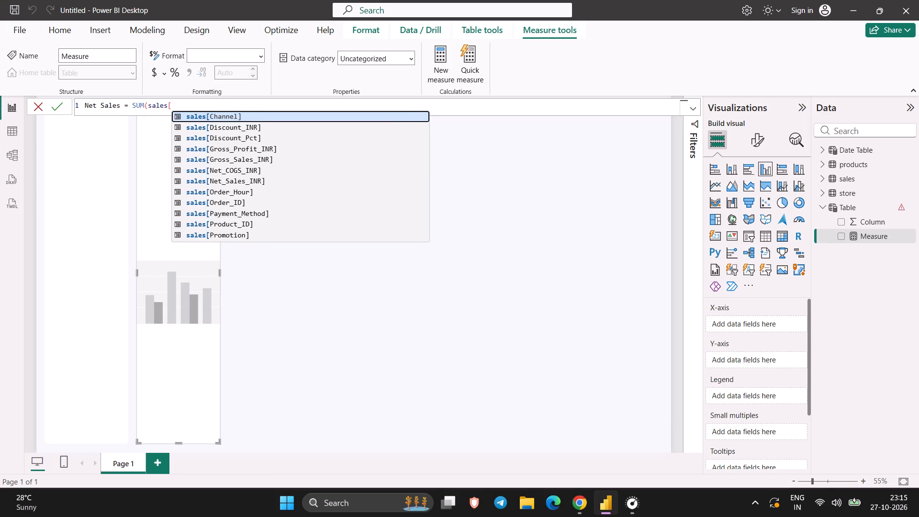
{"action": "key", "text": "shift+n"}
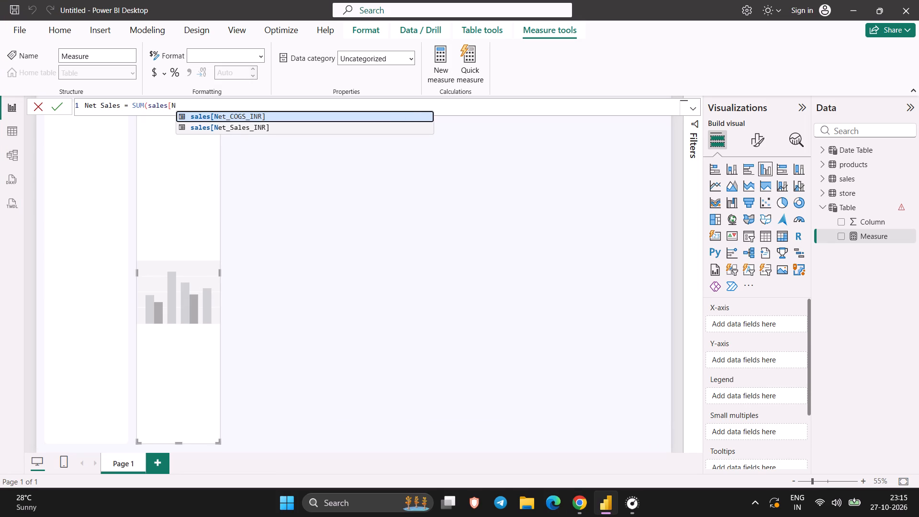
{"action": "key", "text": "Down"}
{"action": "key", "text": "Return"}
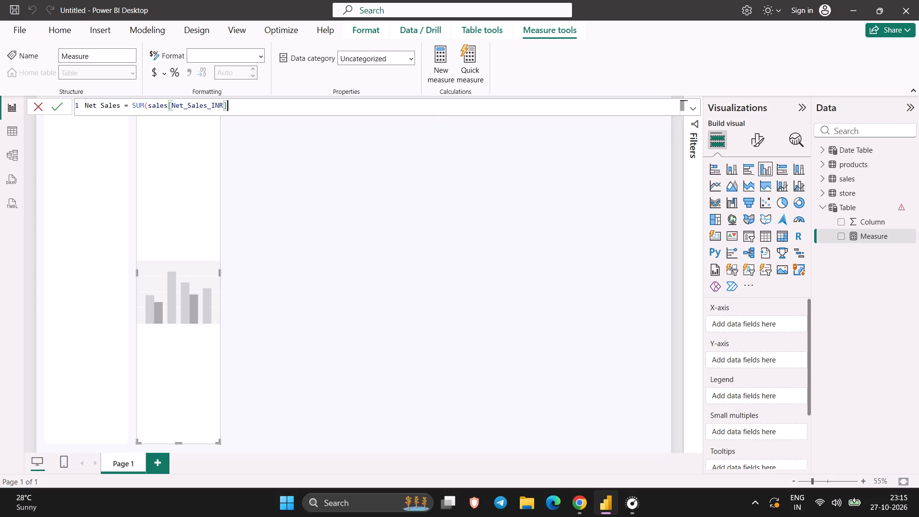
{"action": "key", "text": "shift+parenright"}
{"action": "key", "text": "Return"}
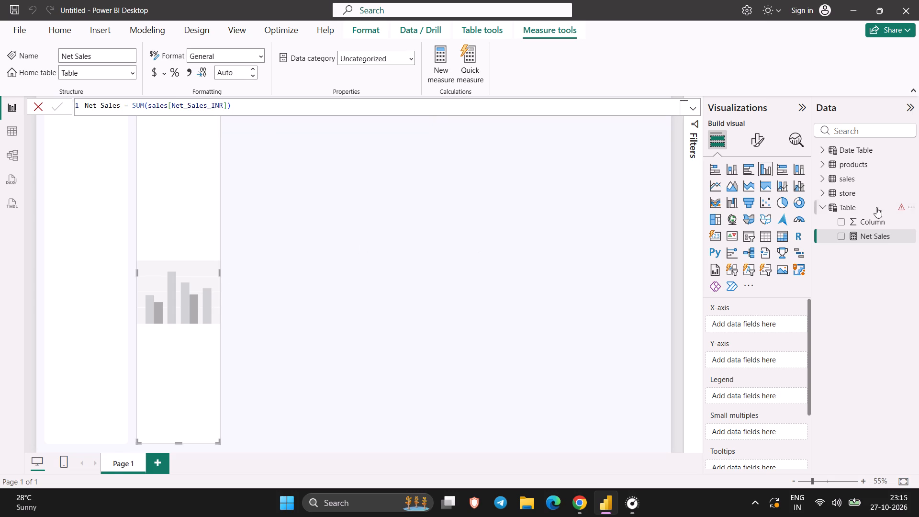
Remove the empty column chart beside the white side panel on Page 1.
{"action": "left_click", "coordinate": [454, 215]}
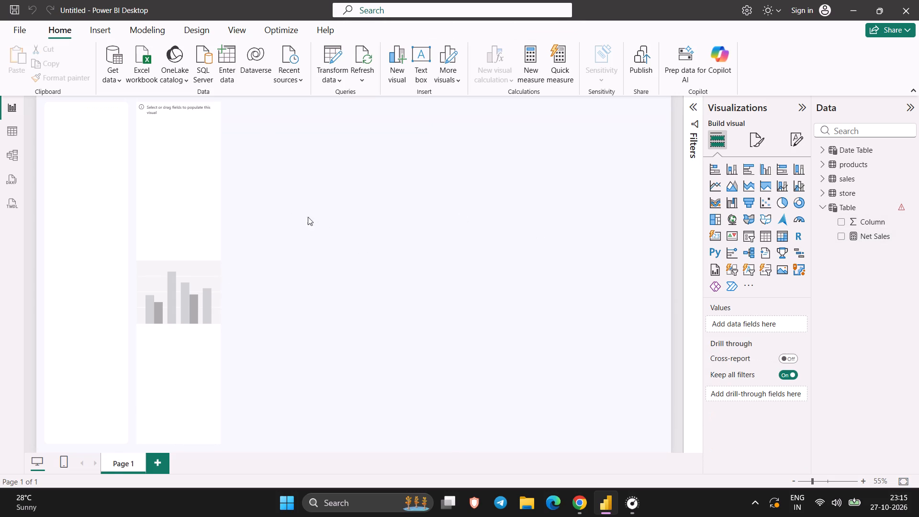
{"action": "left_click", "coordinate": [188, 191]}
{"action": "left_click", "coordinate": [211, 110]}
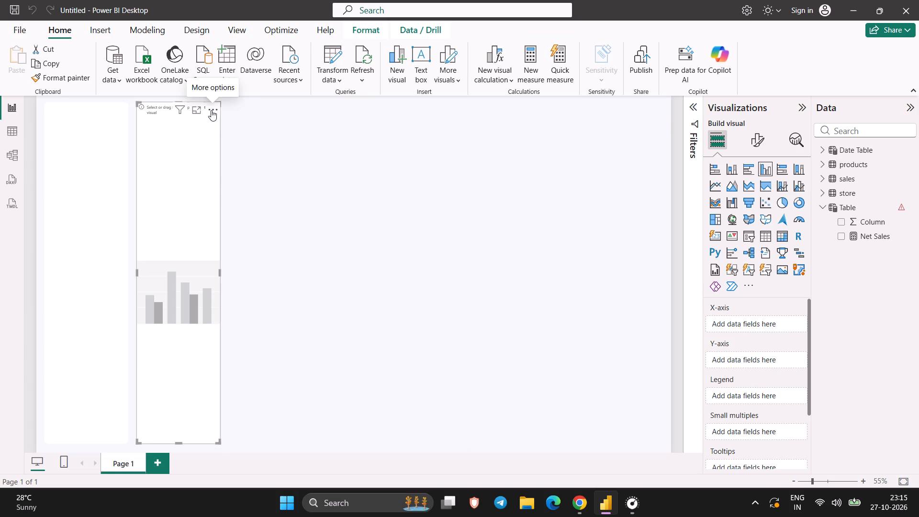
{"action": "left_click", "coordinate": [237, 123]}
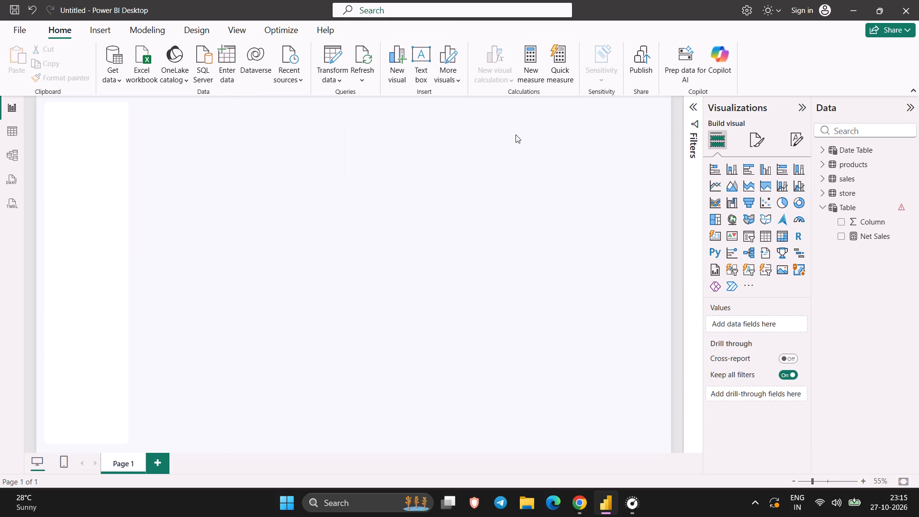
Hide the Column field of the Table table.
{"action": "left_click", "coordinate": [843, 224]}
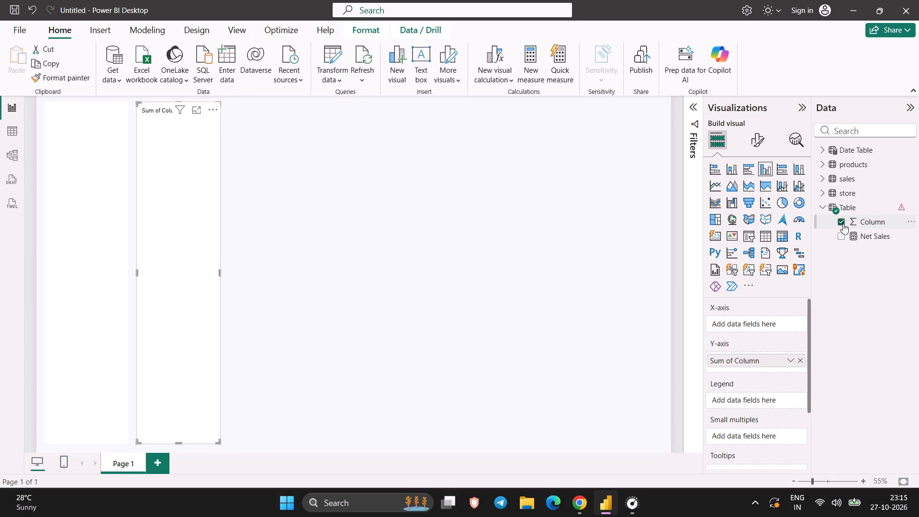
{"action": "right_click", "coordinate": [897, 219]}
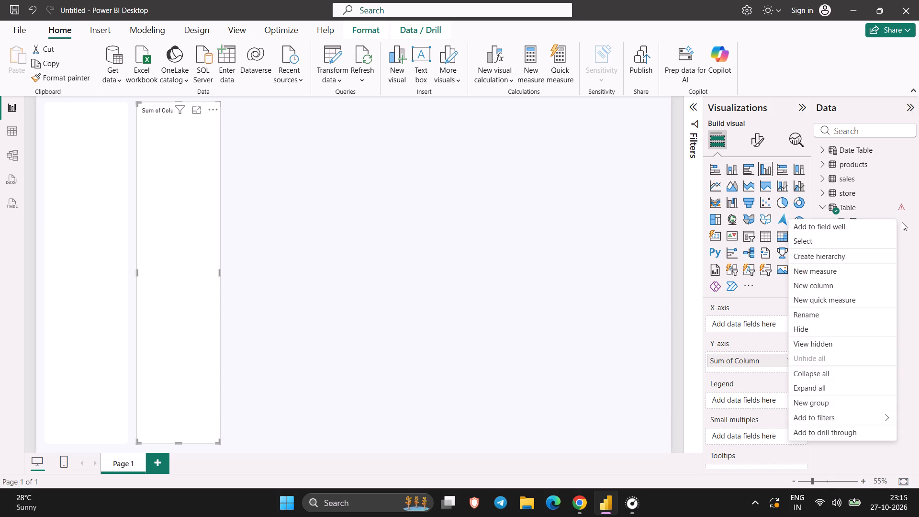
{"action": "left_click", "coordinate": [913, 221]}
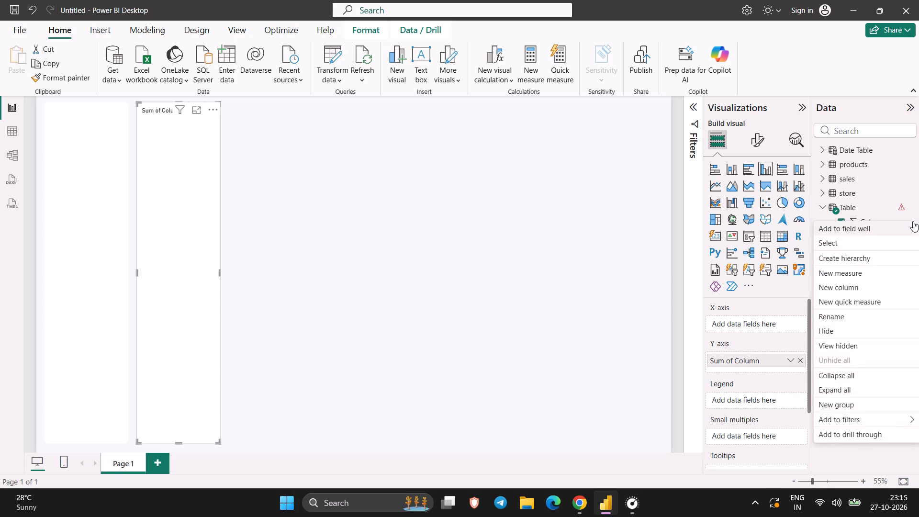
{"action": "left_click", "coordinate": [590, 242]}
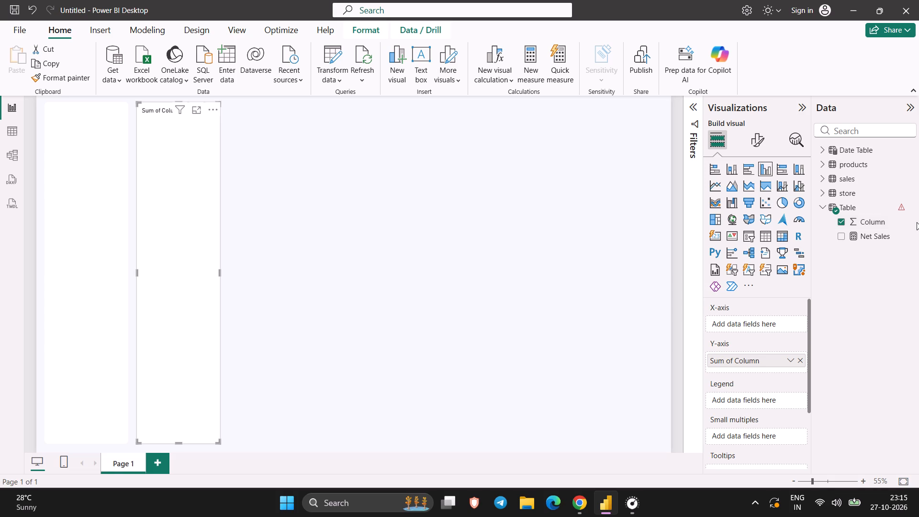
{"action": "left_click", "coordinate": [908, 221]}
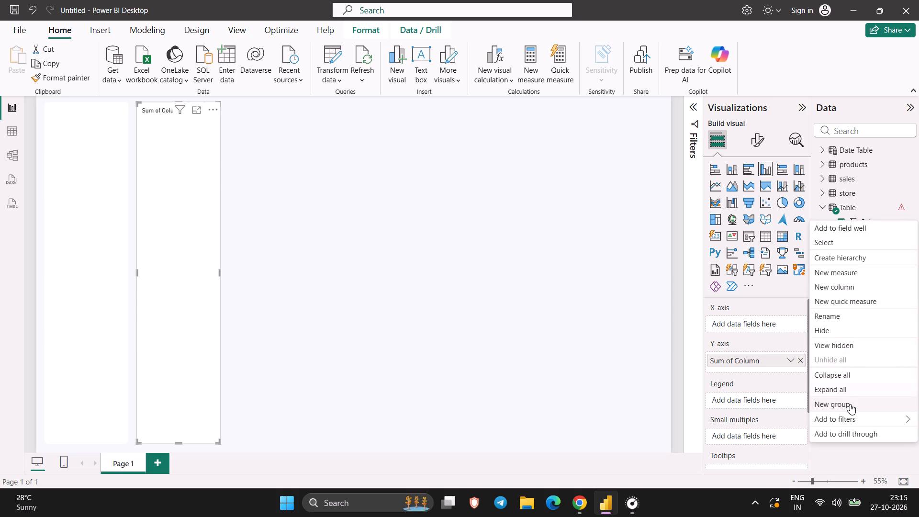
{"action": "scroll", "coordinate": [849, 409], "scroll_direction": "down", "scroll_amount": 1}
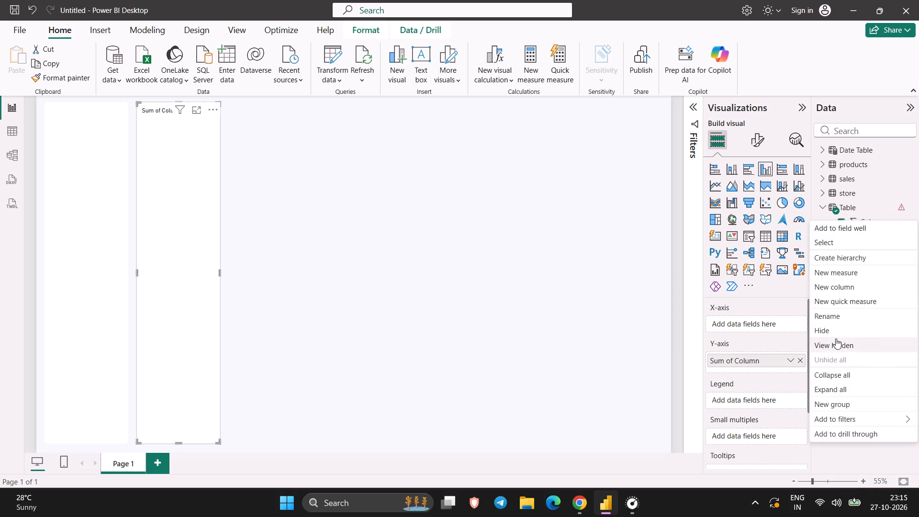
{"action": "left_click", "coordinate": [833, 329]}
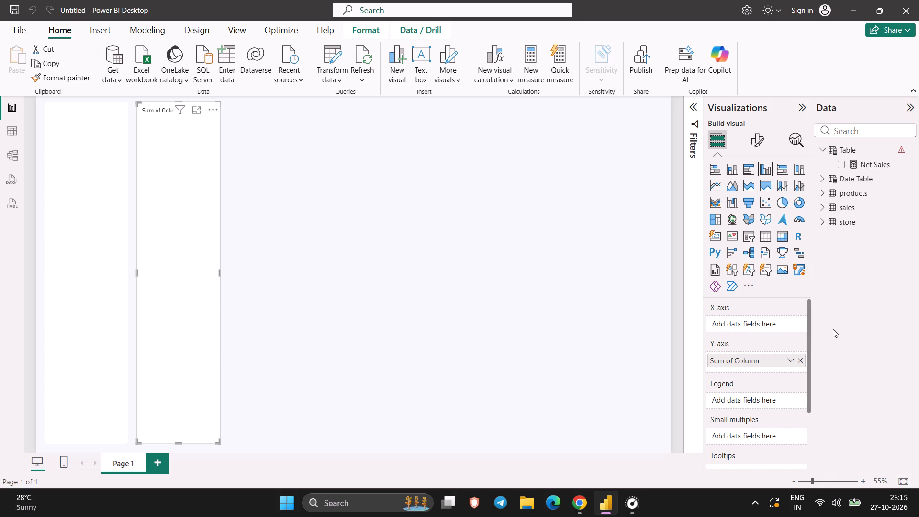
Remove the Sum of Column chart beside the white side panel on Page 1.
{"action": "left_click", "coordinate": [848, 164]}
{"action": "left_click", "coordinate": [470, 223]}
{"action": "left_click", "coordinate": [190, 189]}
{"action": "left_click", "coordinate": [213, 112]}
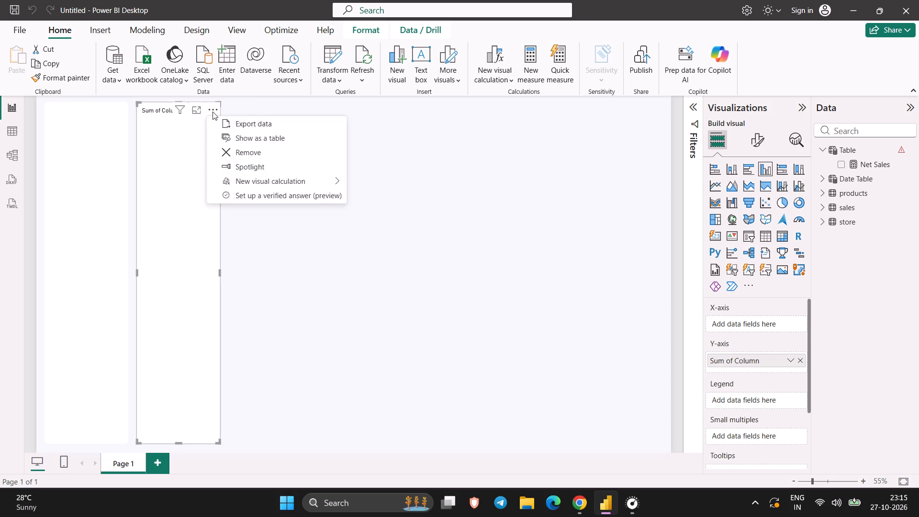
{"action": "left_click", "coordinate": [242, 149]}
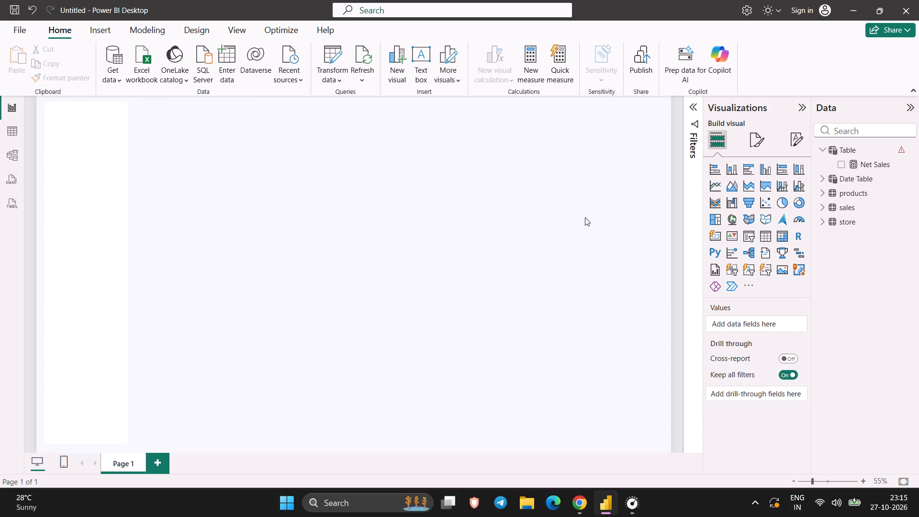
Insert a Card visual and resize it into a wide, short band across the upper part of the page.
{"action": "left_click", "coordinate": [853, 164]}
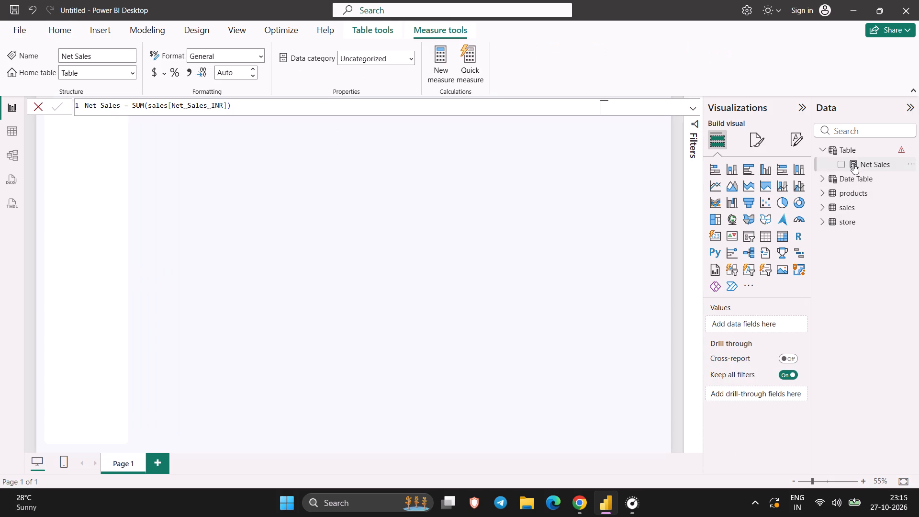
{"action": "left_click", "coordinate": [754, 150]}
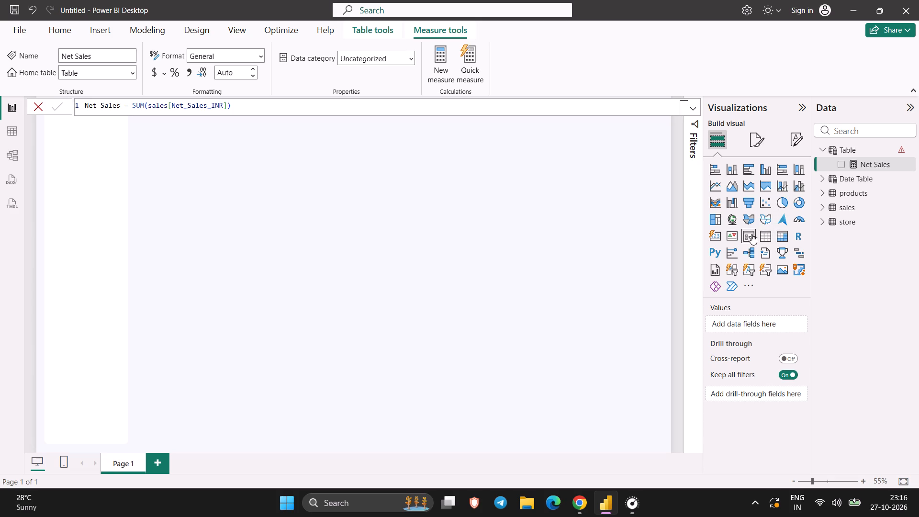
{"action": "left_click", "coordinate": [713, 234]}
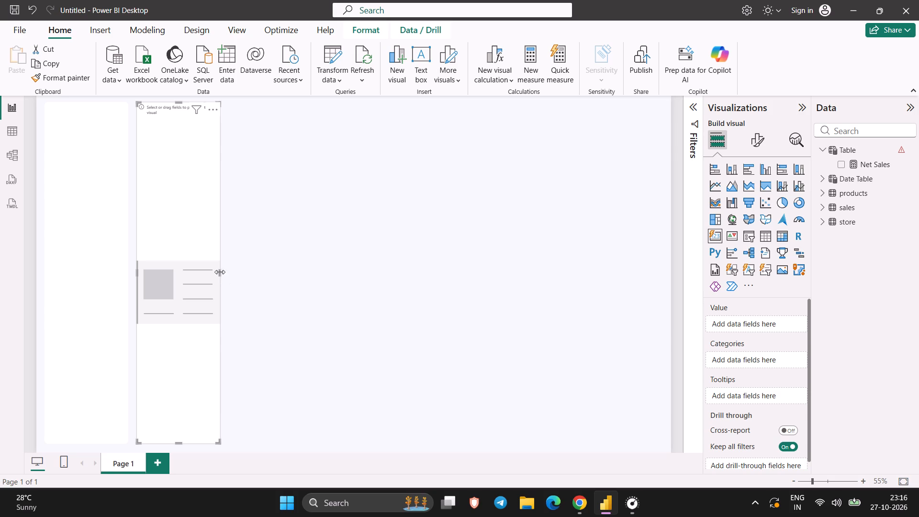
{"action": "left_click_drag", "start_coordinate": [220, 272], "coordinate": [596, 238]}
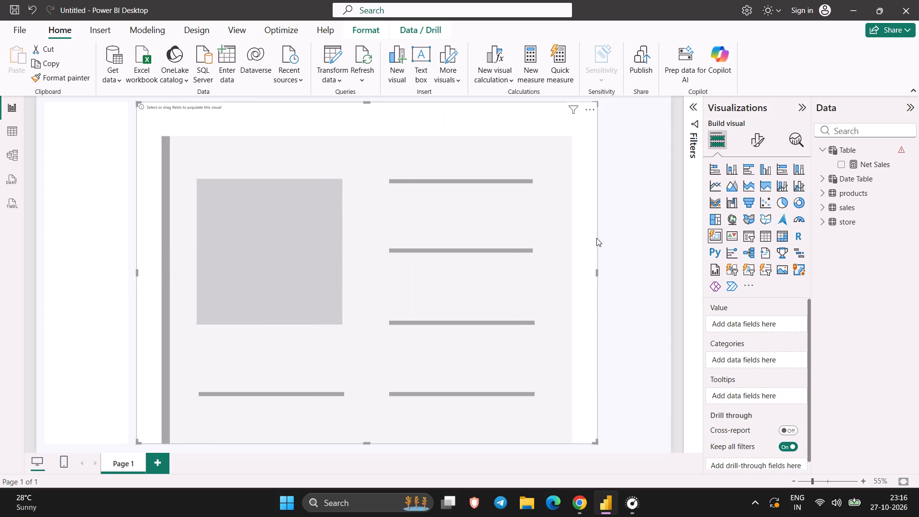
{"action": "left_click", "coordinate": [366, 439]}
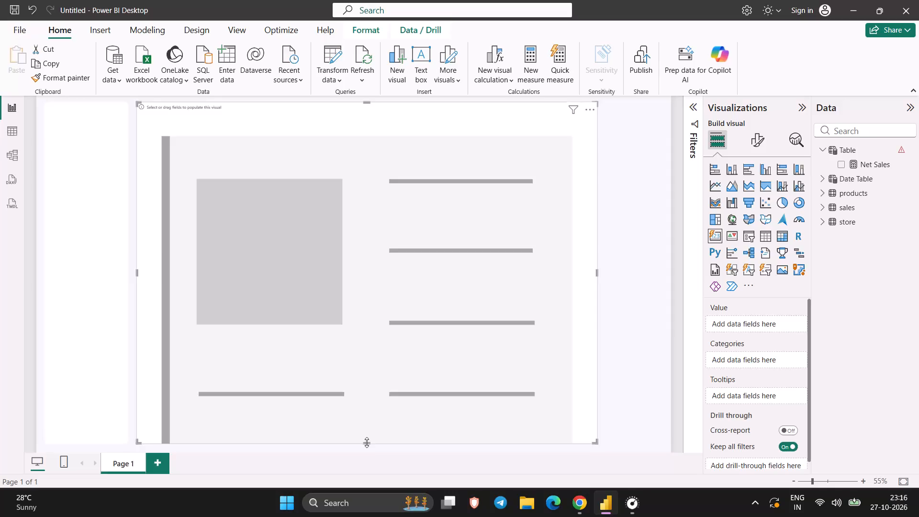
{"action": "left_click_drag", "start_coordinate": [367, 442], "coordinate": [348, 216]}
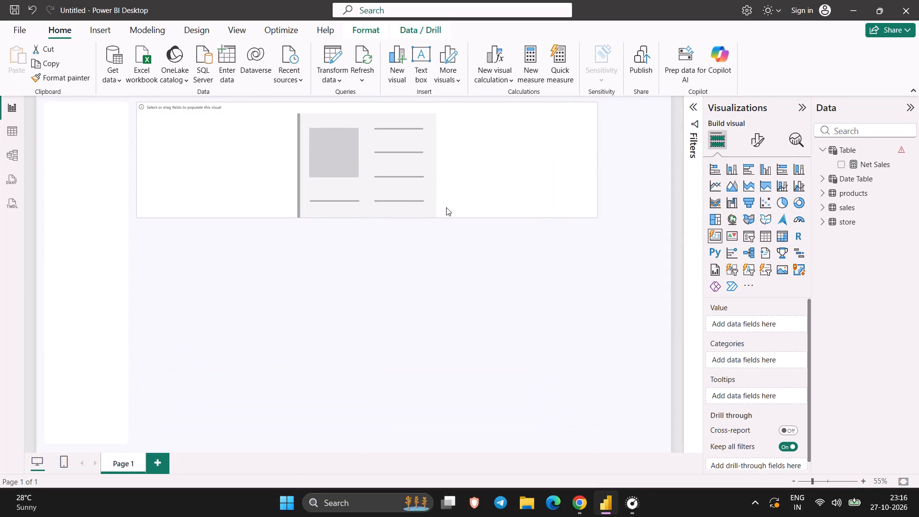
Add the Net Sales measure to the card as its value.
{"action": "left_click_drag", "start_coordinate": [861, 167], "coordinate": [534, 144]}
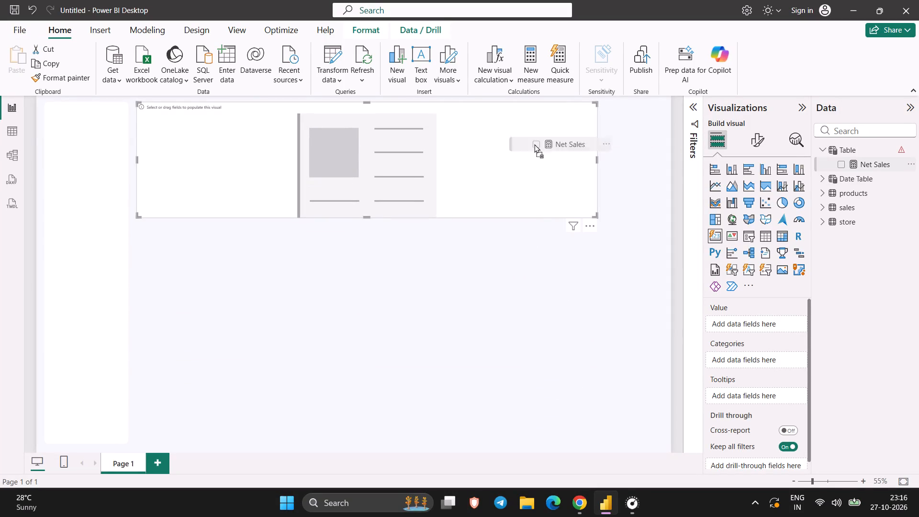
{"action": "left_click_drag", "start_coordinate": [534, 144], "coordinate": [362, 151]}
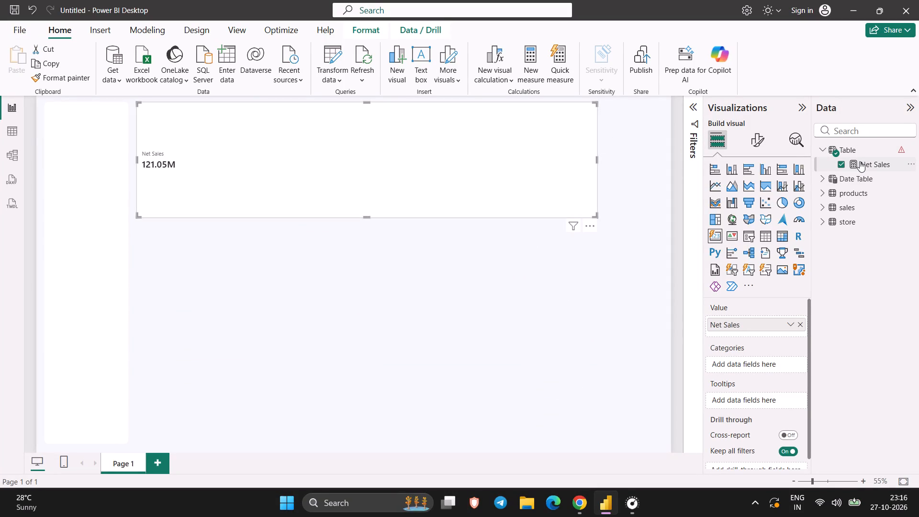
Create another new measure in the Table table and enter its name as Net Sales PY.
{"action": "right_click", "coordinate": [842, 149]}
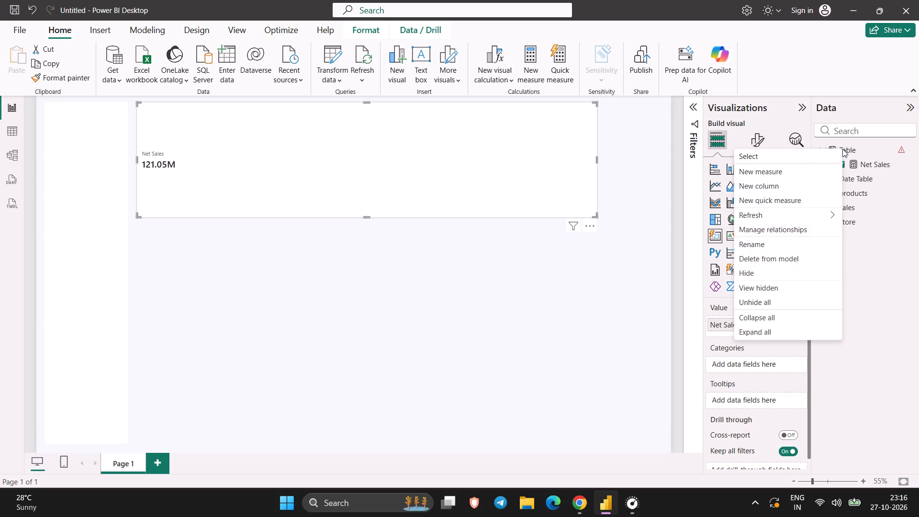
{"action": "left_click", "coordinate": [781, 176]}
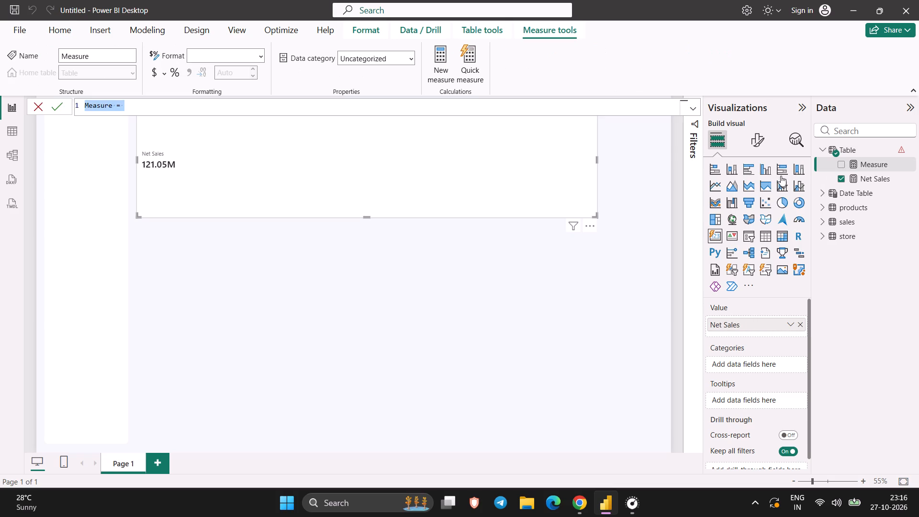
{"action": "key", "text": "shift+n"}
{"action": "type", "text": "et Sales"}
{"action": "key", "text": "space"}
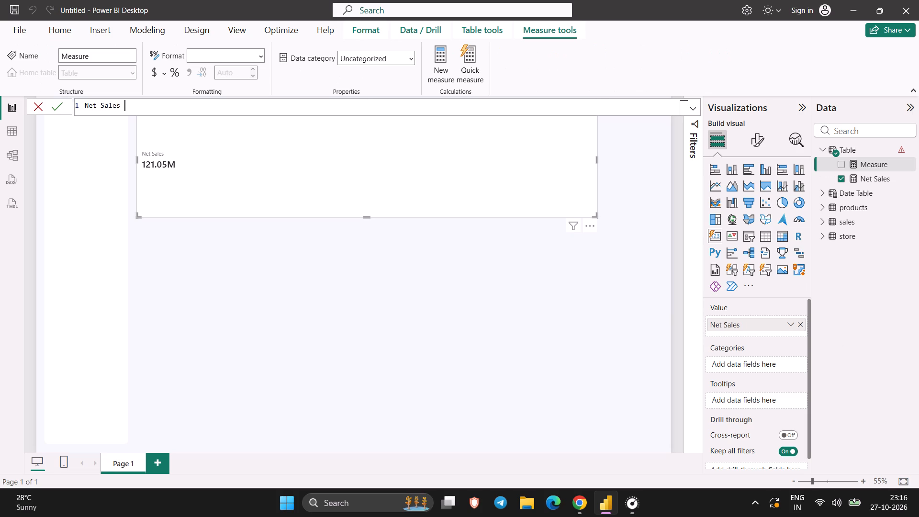
{"action": "key", "text": "shift+p"}
{"action": "key", "text": "shift+y"}
Switch to the Chrome tutorial and skip forward past the Net Sales card to find the next measure's creation.
{"action": "left_click", "coordinate": [583, 508]}
{"action": "key", "text": "space"}
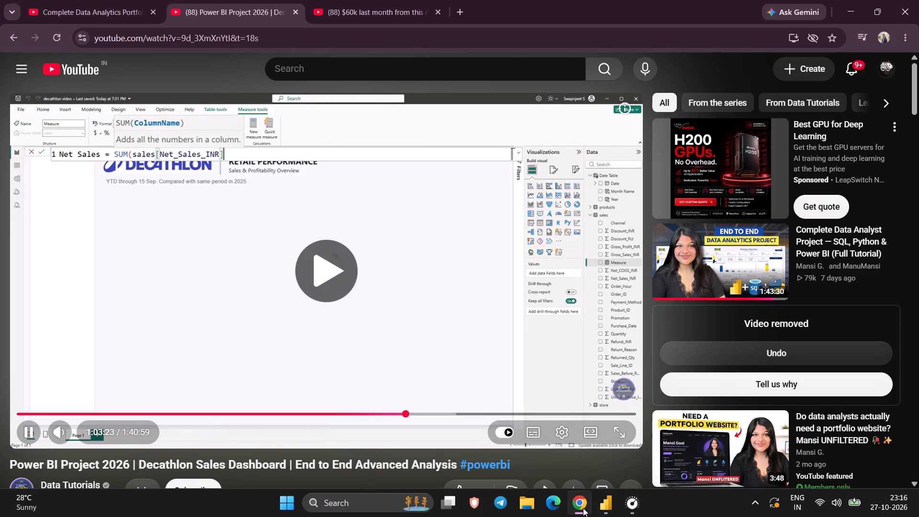
{"action": "key", "text": "Right"}
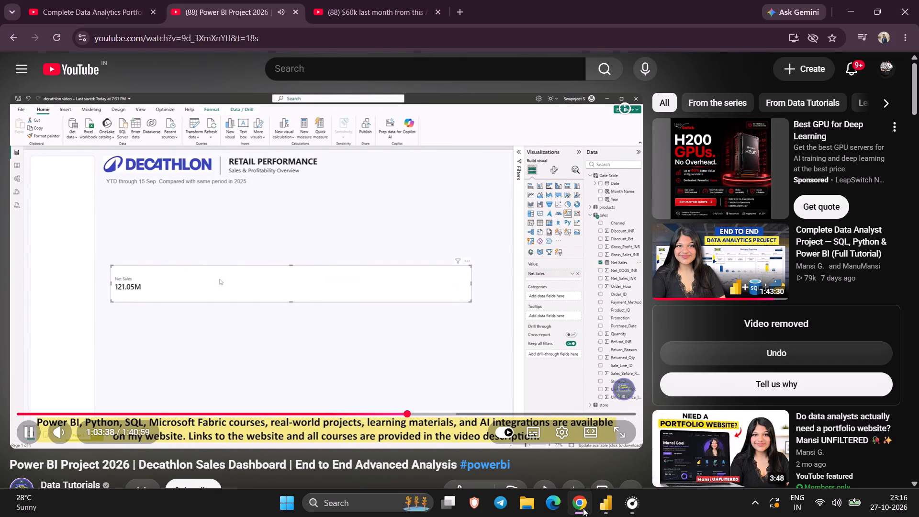
{"action": "key", "text": "Right"}
{"action": "key", "text": "Right"}
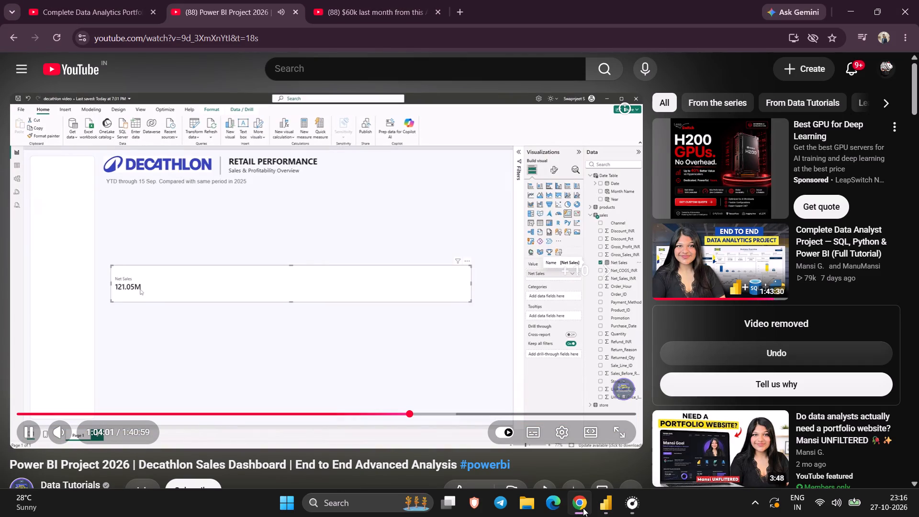
{"action": "key", "text": "Right"}
{"action": "key", "text": "space"}
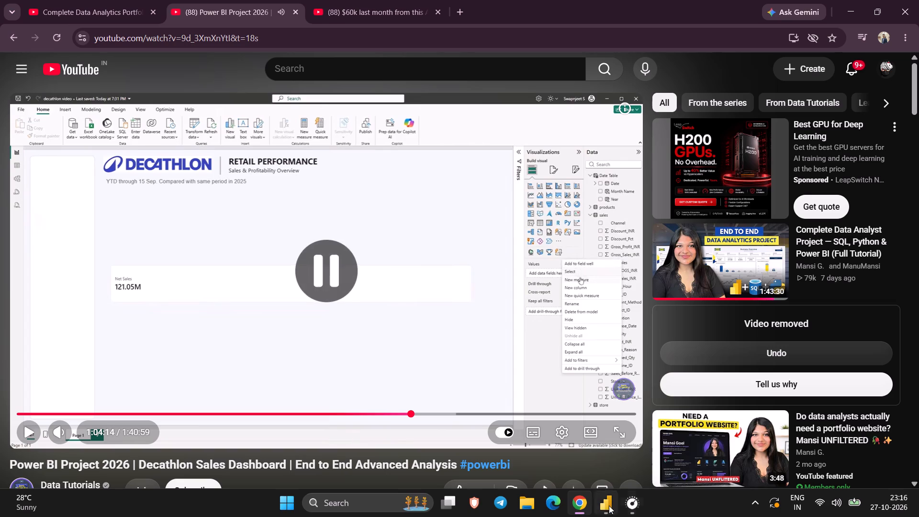
{"action": "left_click", "coordinate": [616, 509]}
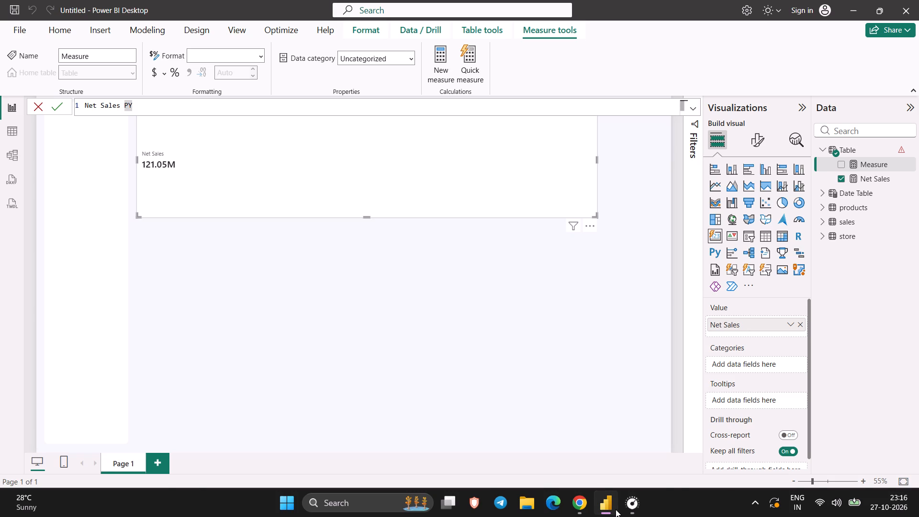
Return to the tutorial in Chrome and rewind to review how the Net Sales measure and its card are built.
{"action": "left_click", "coordinate": [616, 509]}
{"action": "key", "text": "space"}
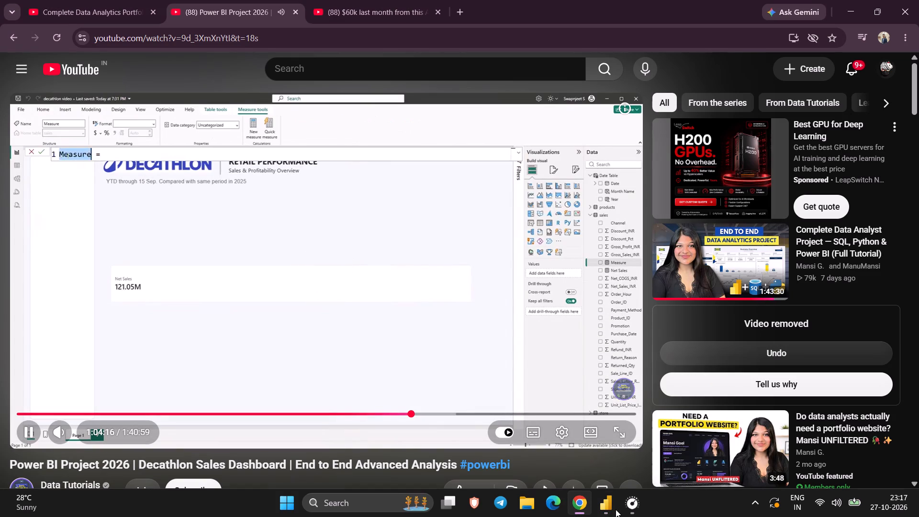
{"action": "key", "text": "Left"}
{"action": "key", "text": "Left"}
{"action": "key", "text": "Left"}
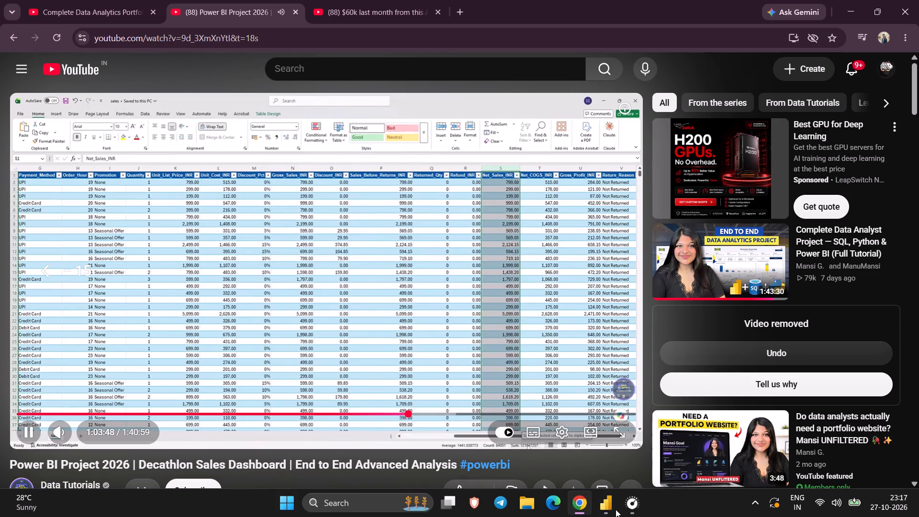
{"action": "key", "text": "Left"}
{"action": "key", "text": "Left"}
{"action": "key", "text": "Left"}
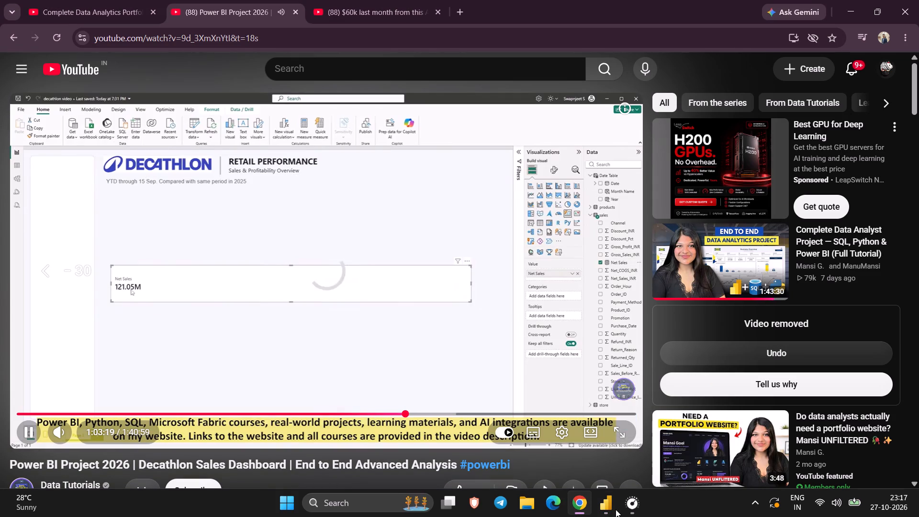
{"action": "key", "text": "Left"}
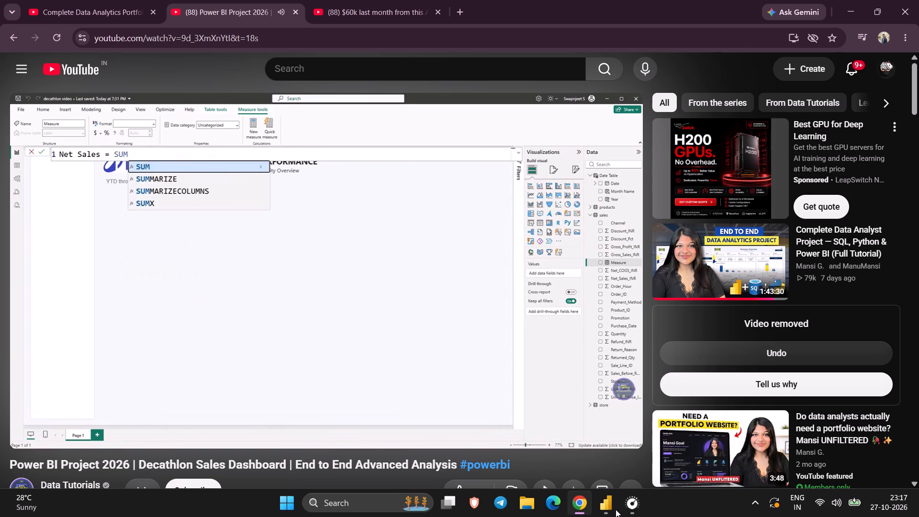
{"action": "key", "text": "Right"}
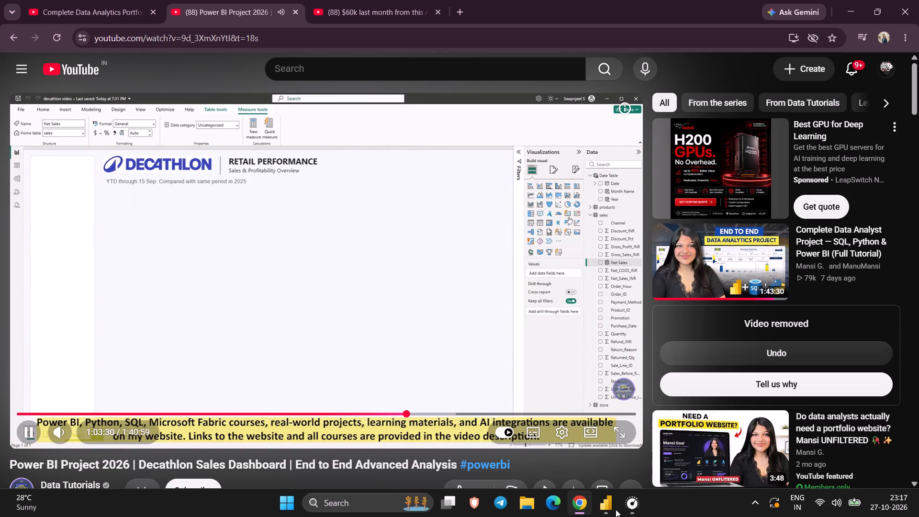
{"action": "key", "text": "space"}
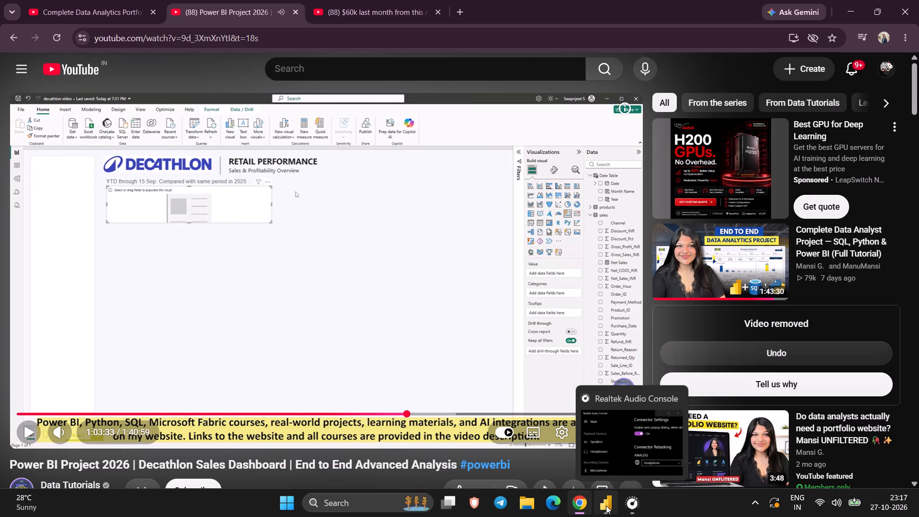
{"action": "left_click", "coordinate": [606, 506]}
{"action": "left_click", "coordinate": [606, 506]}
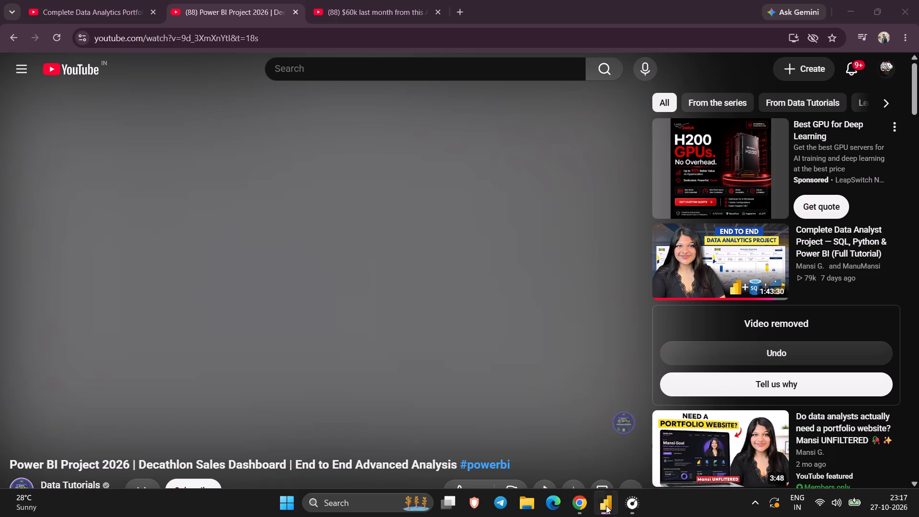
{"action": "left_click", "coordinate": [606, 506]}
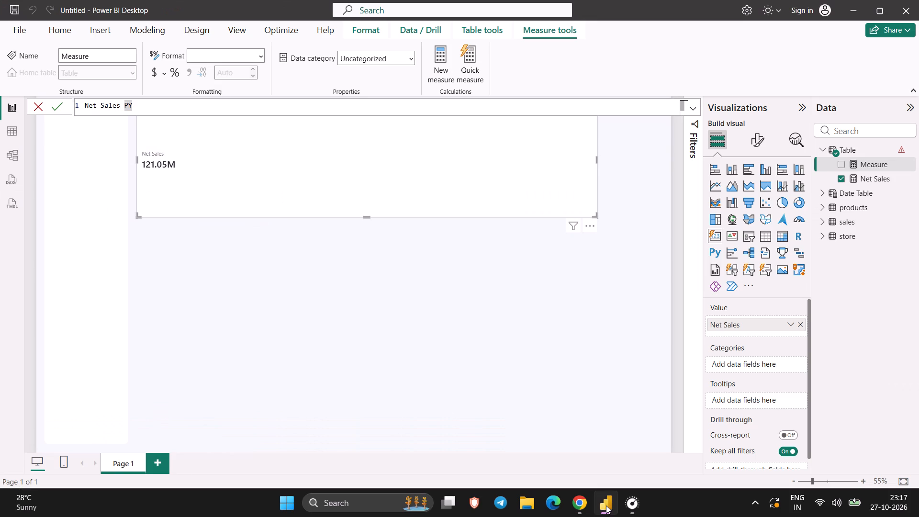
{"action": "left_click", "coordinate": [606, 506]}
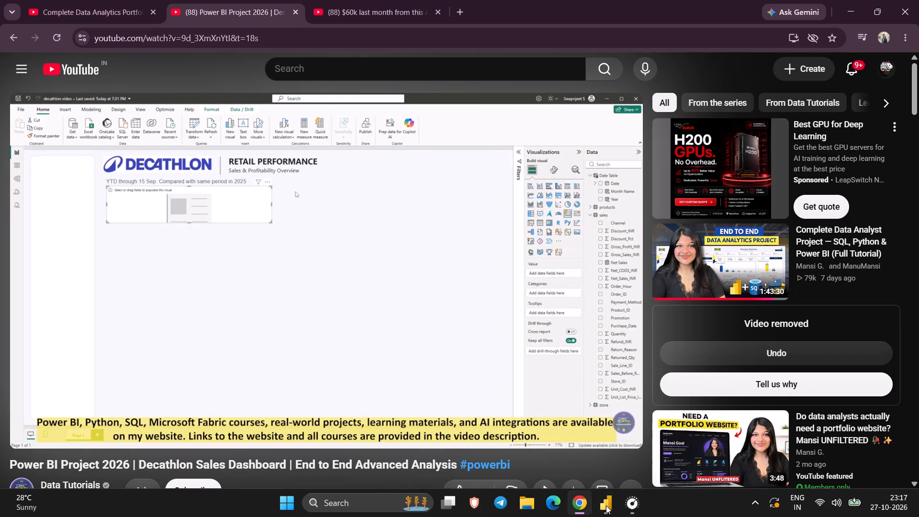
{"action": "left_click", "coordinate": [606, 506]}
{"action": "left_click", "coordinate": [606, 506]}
Resume the tutorial and skip ahead to the explanation that follows the Net Sales card.
{"action": "key", "text": "space"}
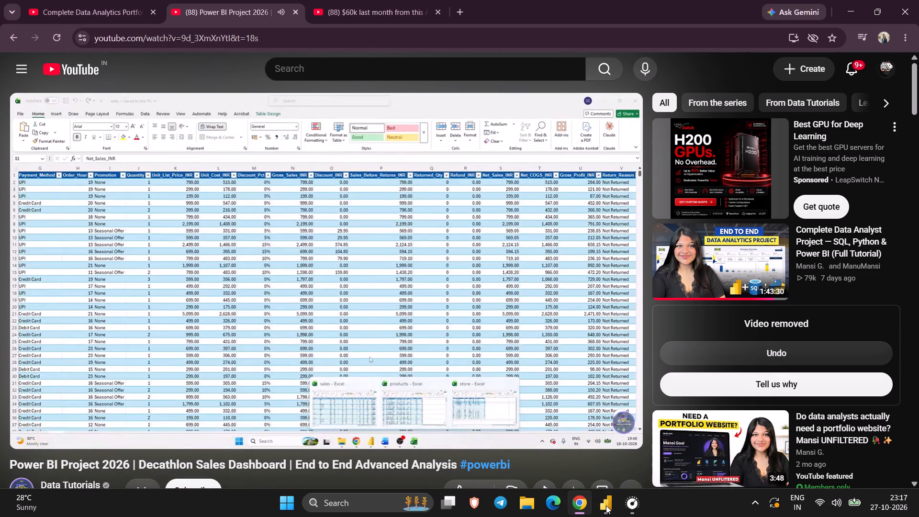
{"action": "key", "text": "Right"}
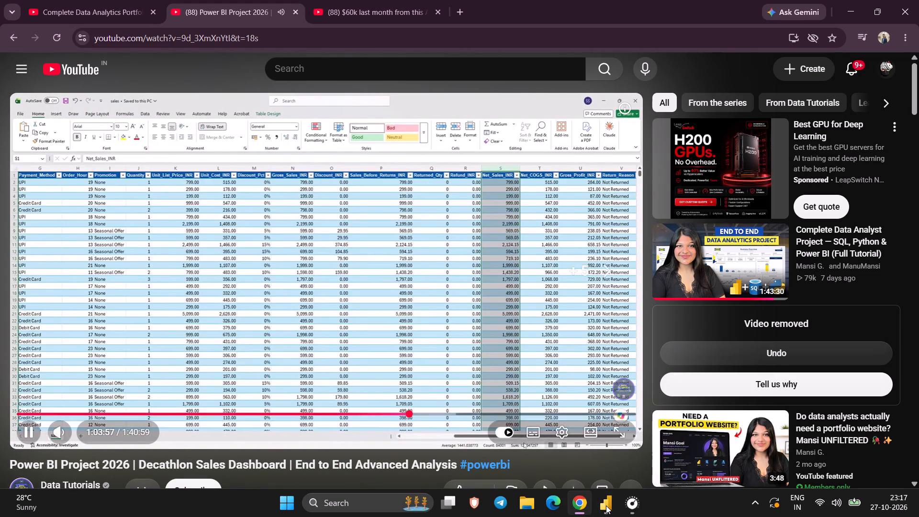
{"action": "key", "text": "Right"}
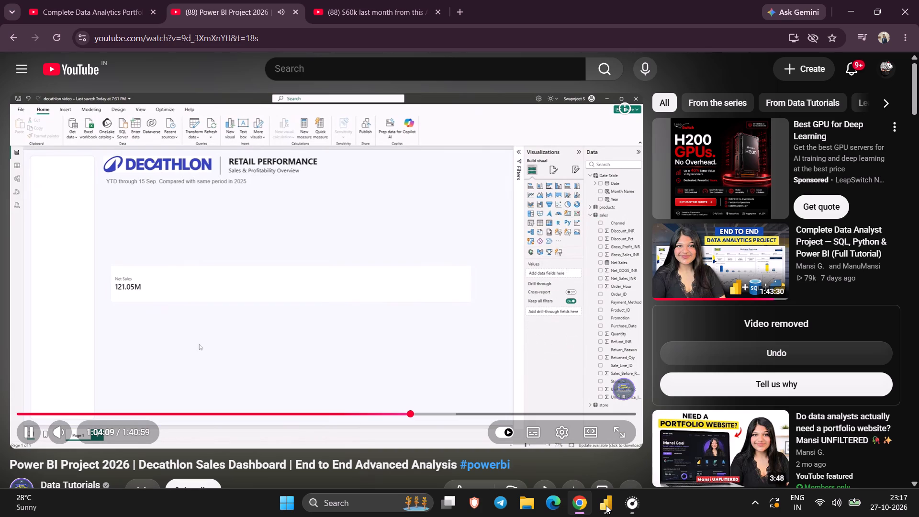
{"action": "key", "text": "Right"}
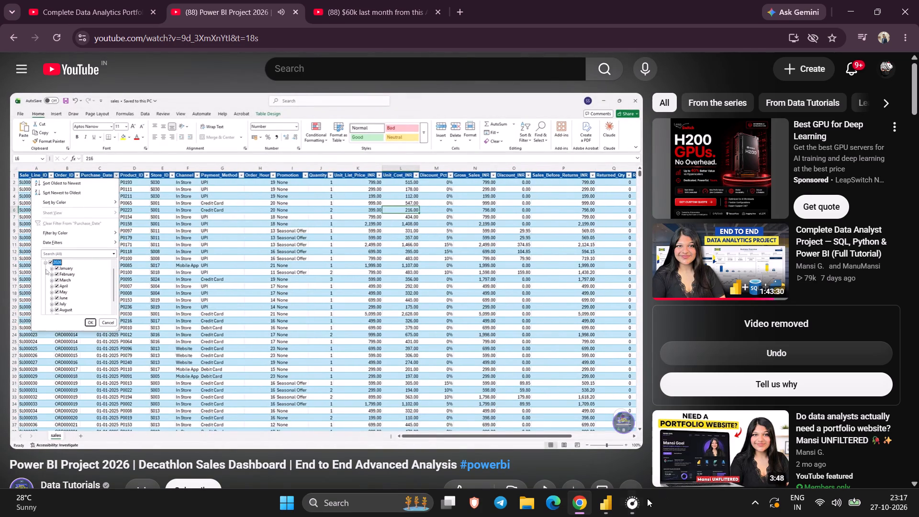
Switch to Power BI Desktop and change the new measure's name to Net Sales YTD, checking it against the tutorial.
{"action": "left_click", "coordinate": [604, 506]}
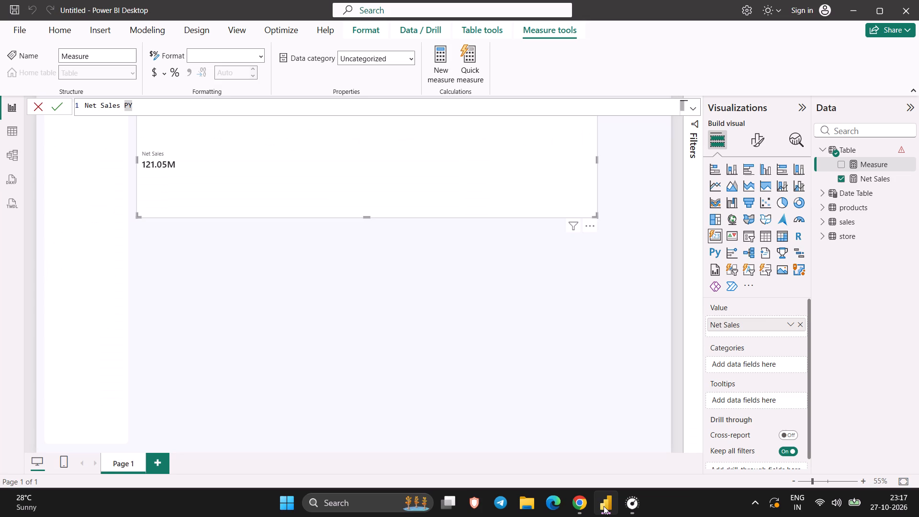
{"action": "key", "text": "BackSpace"}
{"action": "key", "text": "BackSpace"}
{"action": "key", "text": "shift+u"}
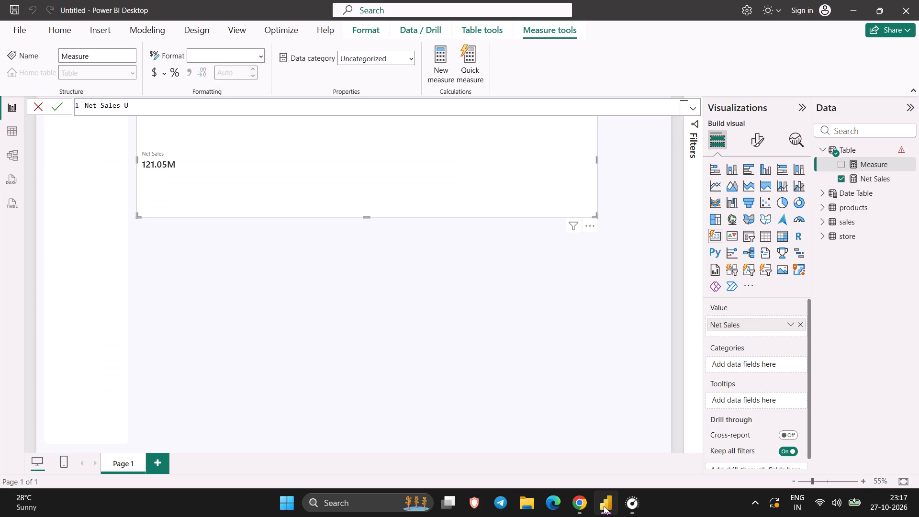
{"action": "key", "text": "BackSpace"}
{"action": "key", "text": "shift+r"}
{"action": "key", "text": "BackSpace"}
{"action": "key", "text": "shift+t"}
{"action": "key", "text": "shift+d"}
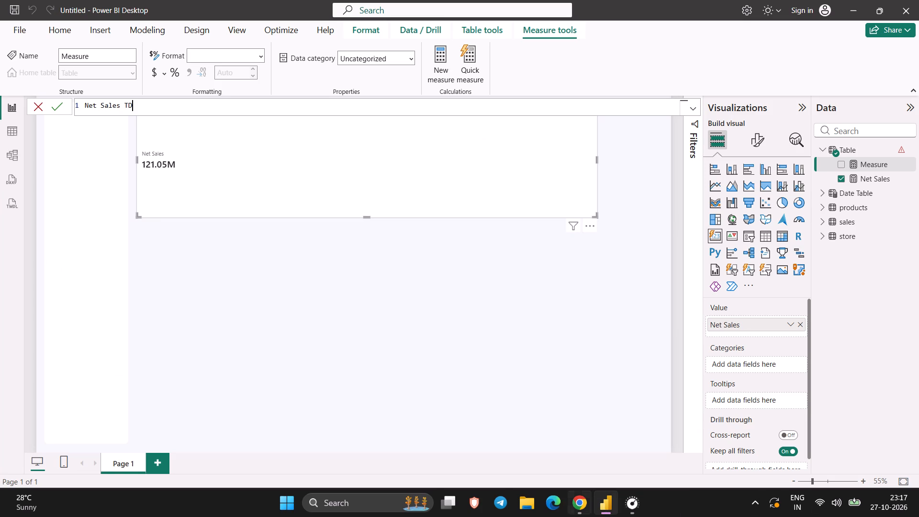
{"action": "left_click", "coordinate": [574, 506]}
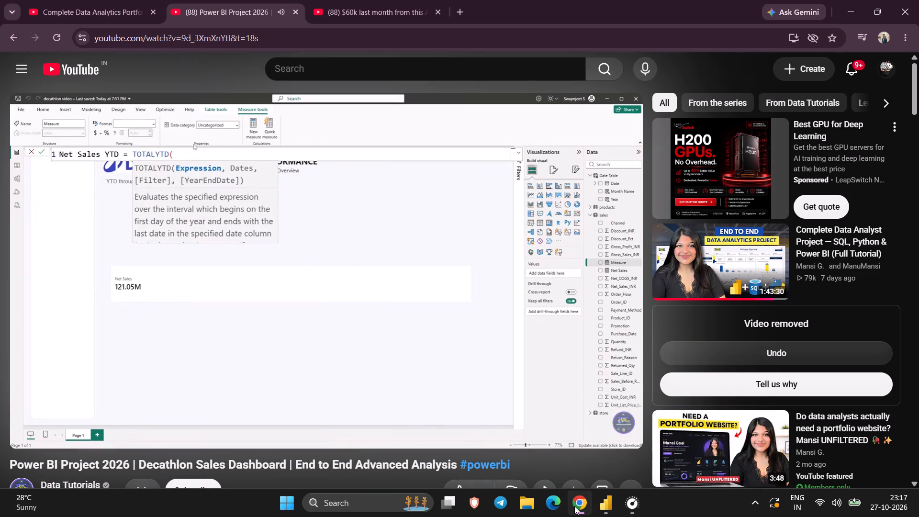
{"action": "left_click", "coordinate": [574, 506]}
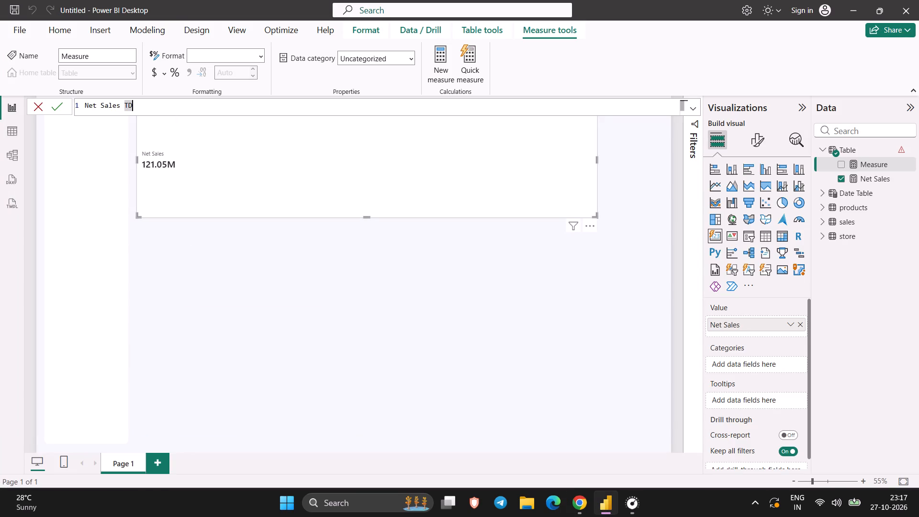
{"action": "left_click", "coordinate": [122, 111]}
{"action": "key", "text": "Right"}
{"action": "key", "text": "shift+y"}
{"action": "key", "text": "Right"}
{"action": "key", "text": "Right"}
Begin the Net Sales YTD formula with an equals sign and the TOTALYTD function.
{"action": "key", "text": "space"}
{"action": "type", "text": "="}
{"action": "key", "text": "space"}
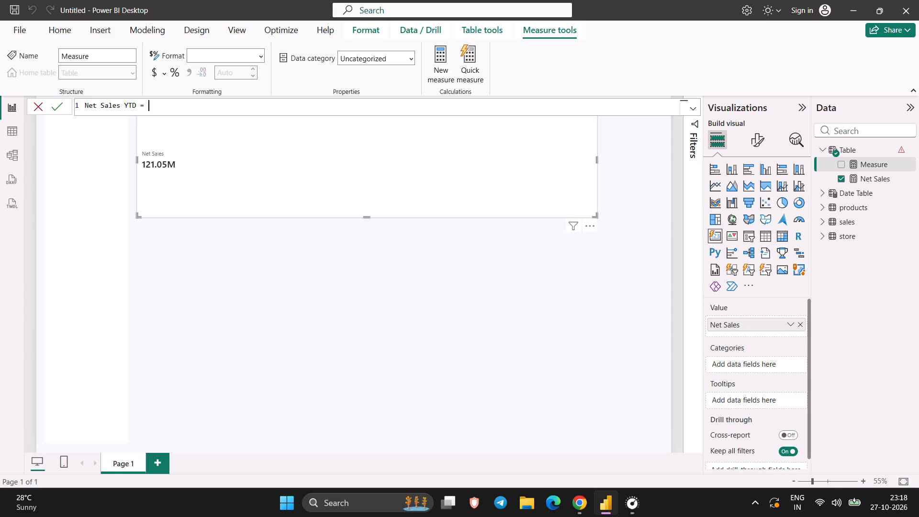
{"action": "key", "text": "shift+t"}
{"action": "type", "text": "ot"}
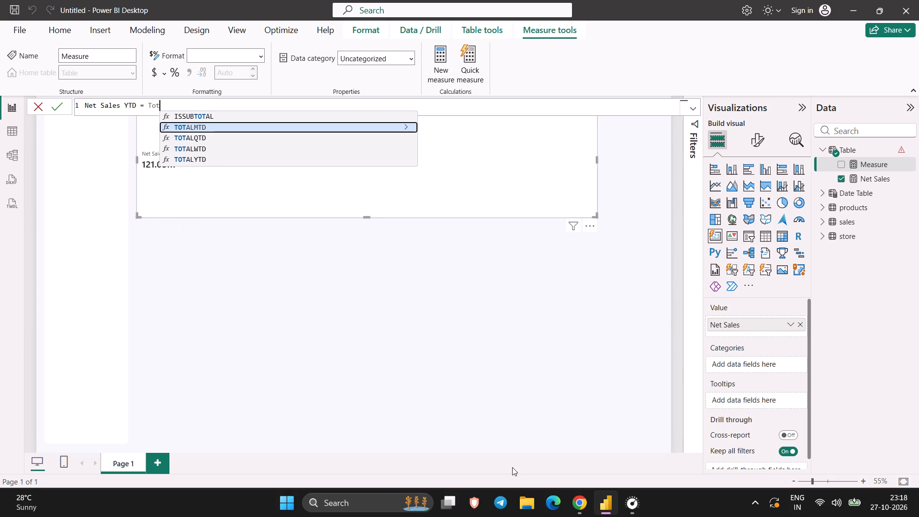
{"action": "left_click", "coordinate": [209, 158]}
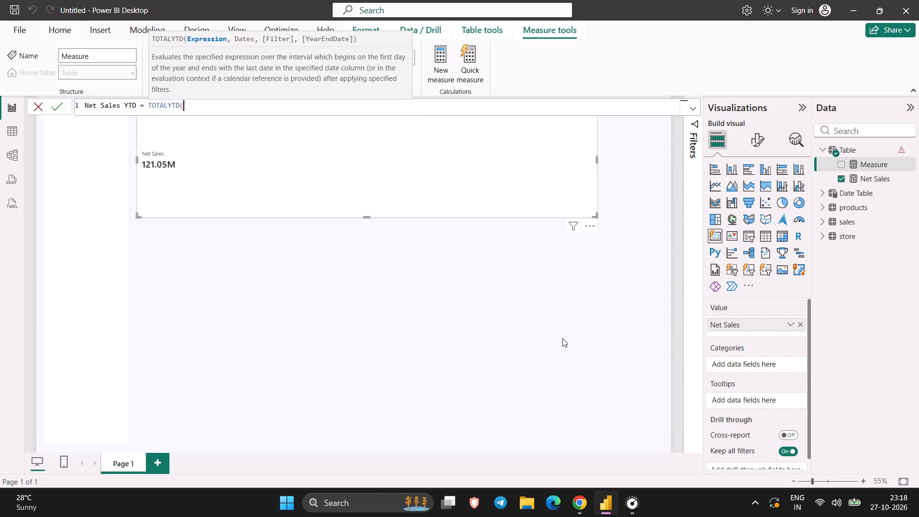
Check the Chrome tutorial for the arguments of the TOTALYTD function, then return to the measure in Power BI Desktop.
{"action": "left_click", "coordinate": [580, 499]}
{"action": "key", "text": "space"}
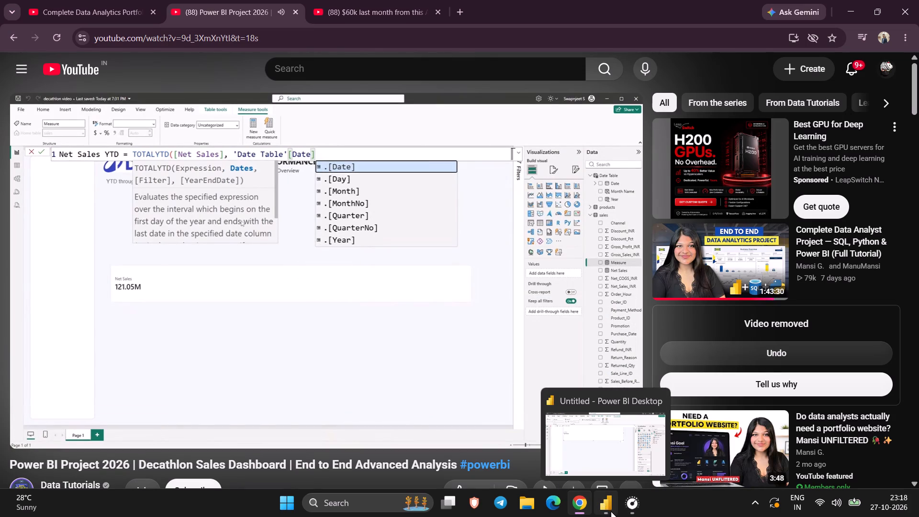
{"action": "left_click", "coordinate": [469, 325]}
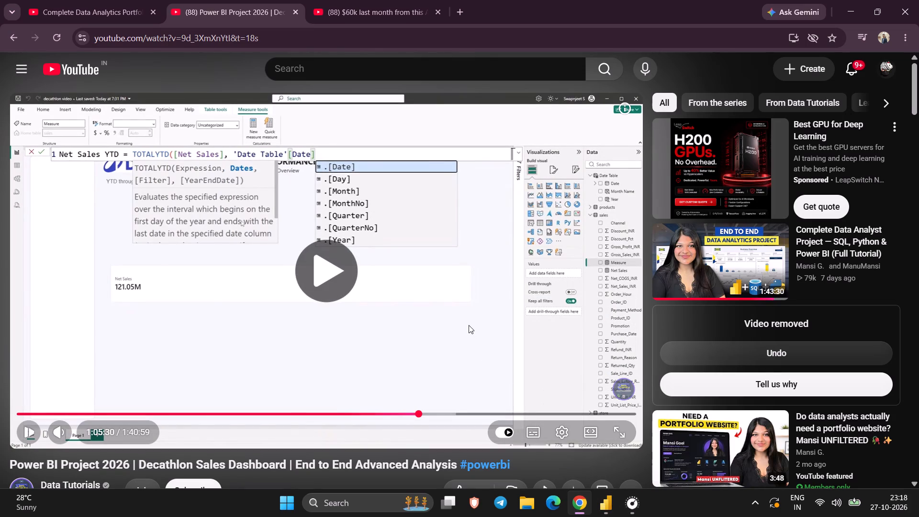
{"action": "left_click", "coordinate": [469, 325]}
{"action": "left_click", "coordinate": [605, 511]}
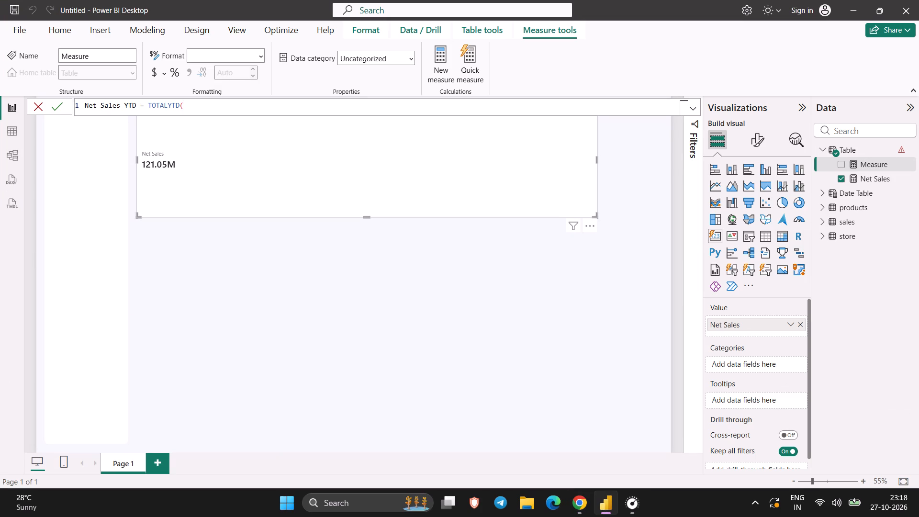
Fill the TOTALYTD arguments with the [Net Sales] measure and the 'Date Table'[Year] column.
{"action": "type", "text": "sa"}
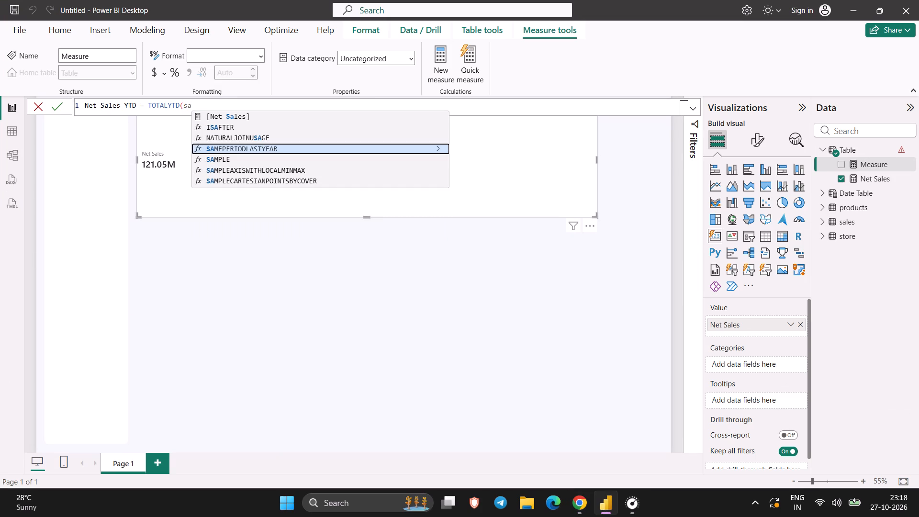
{"action": "left_click", "coordinate": [234, 119]}
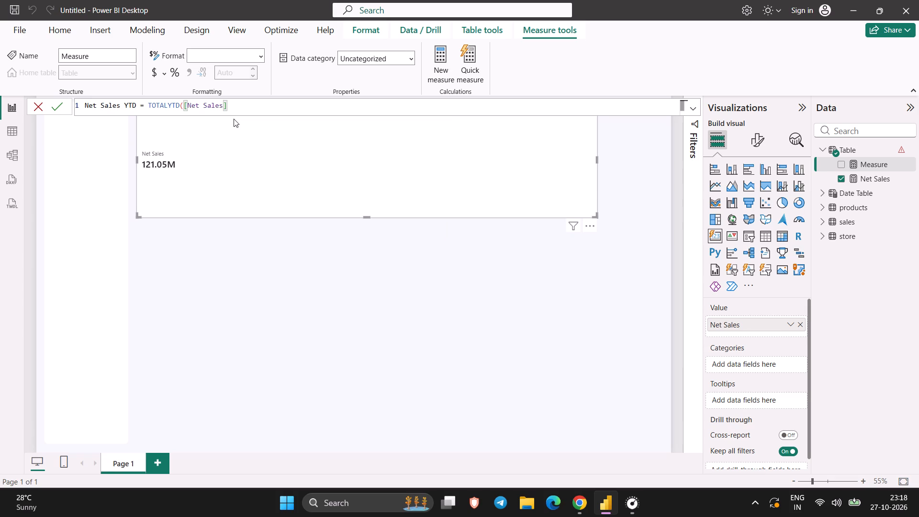
{"action": "type", "text": ","}
{"action": "key", "text": "space"}
{"action": "type", "text": "da"}
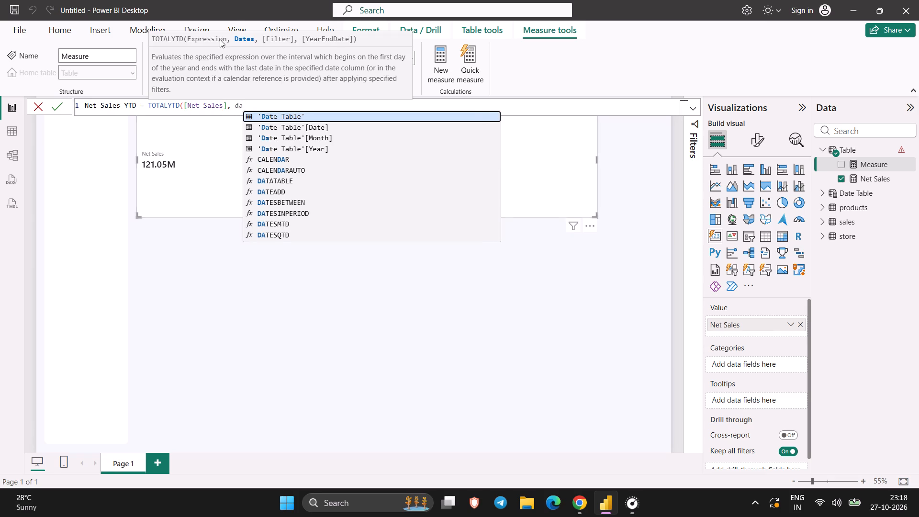
{"action": "left_click", "coordinate": [295, 146]}
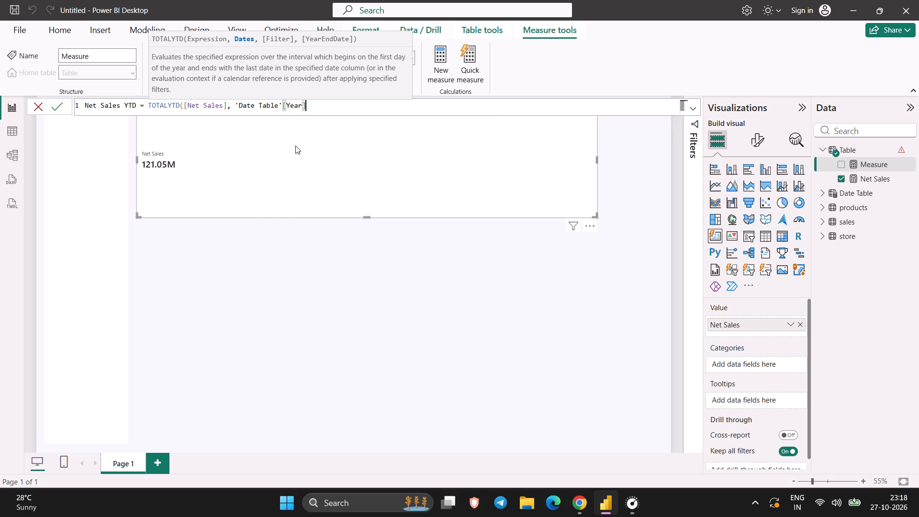
Check the formula against the Chrome tutorial, then in Power BI Desktop replace the Year column with 'Date Table'[Date], close the parenthesis and commit the measure.
{"action": "left_click", "coordinate": [578, 497]}
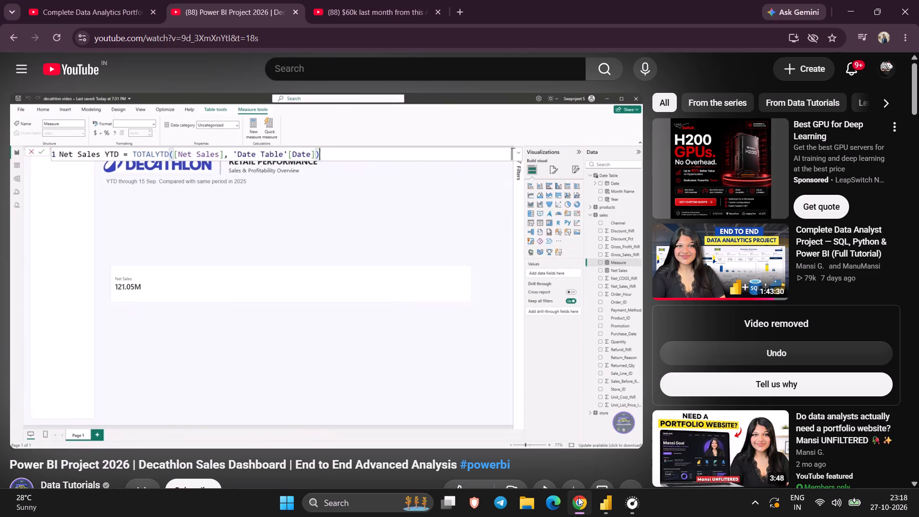
{"action": "key", "text": "Right"}
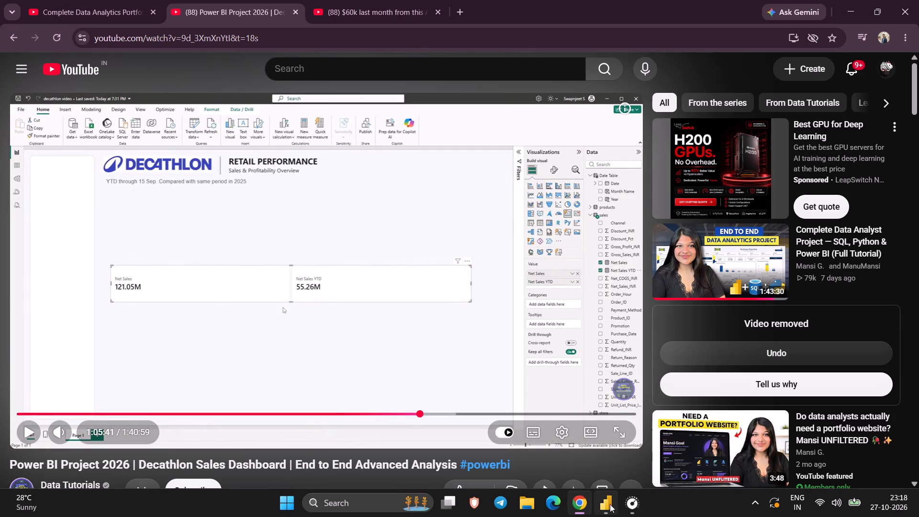
{"action": "left_click", "coordinate": [609, 505]}
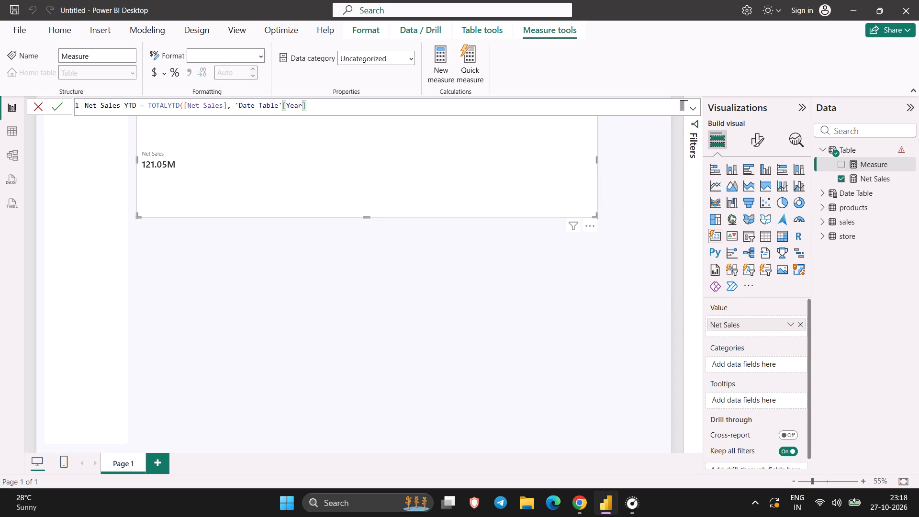
{"action": "left_click", "coordinate": [303, 104]}
{"action": "key", "text": "BackSpace"}
{"action": "key", "text": "BackSpace"}
{"action": "key", "text": "BackSpace"}
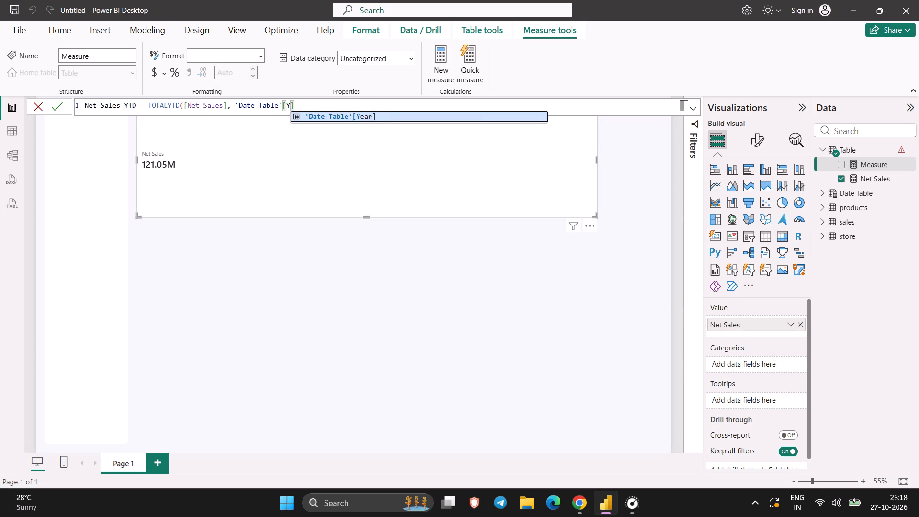
{"action": "key", "text": "BackSpace"}
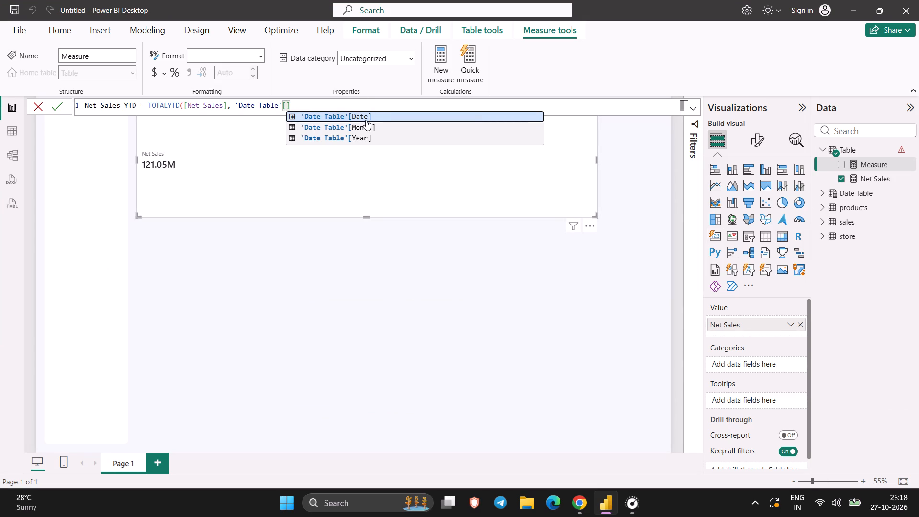
{"action": "left_click", "coordinate": [366, 120]}
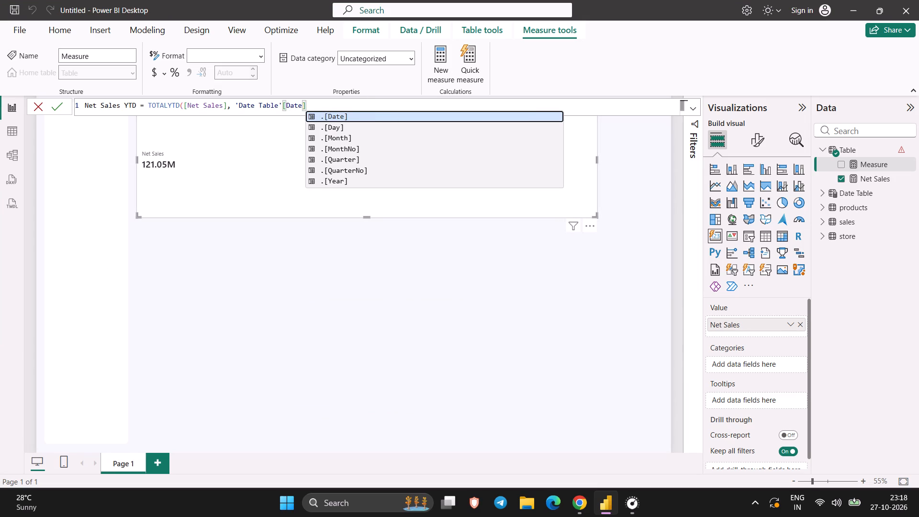
{"action": "key", "text": "shift+parenright"}
{"action": "key", "text": "Return"}
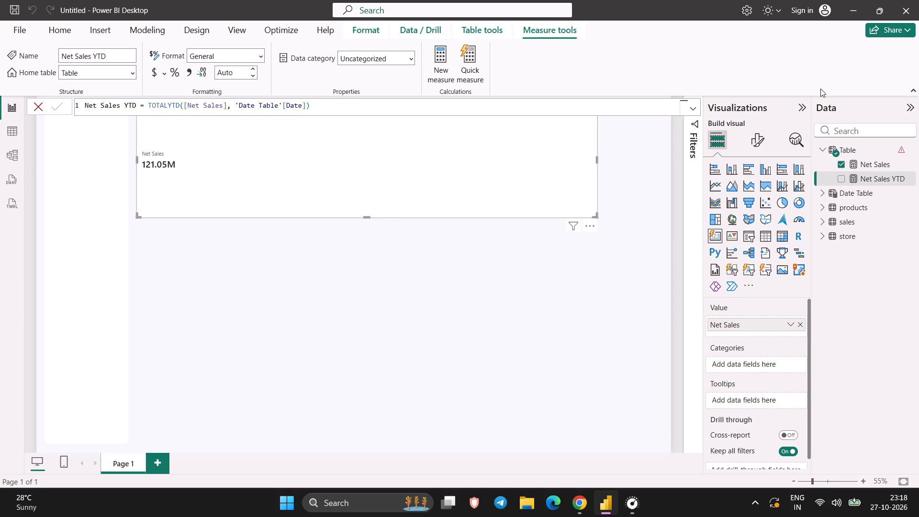
Add the Net Sales YTD measure to the card visual beside Net Sales.
{"action": "left_click_drag", "start_coordinate": [870, 176], "coordinate": [310, 137]}
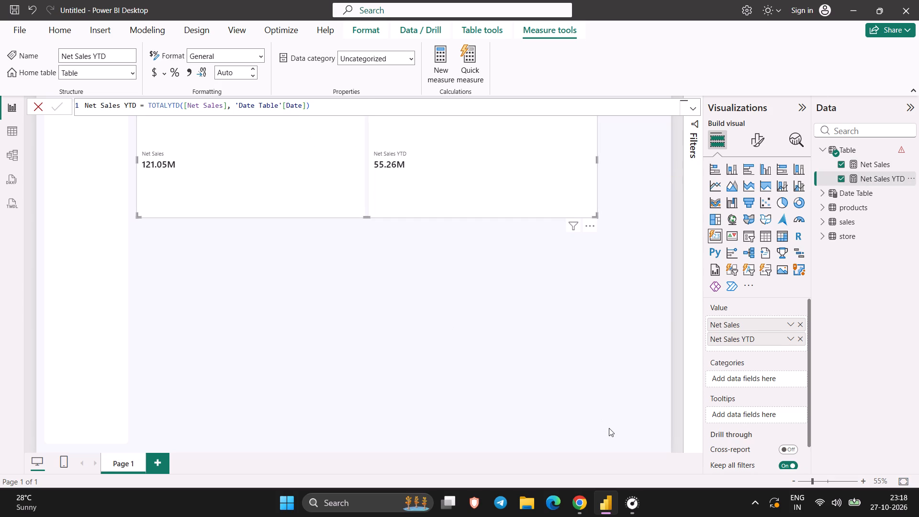
Create another new measure in the table that holds Net Sales YTD.
{"action": "right_click", "coordinate": [852, 172]}
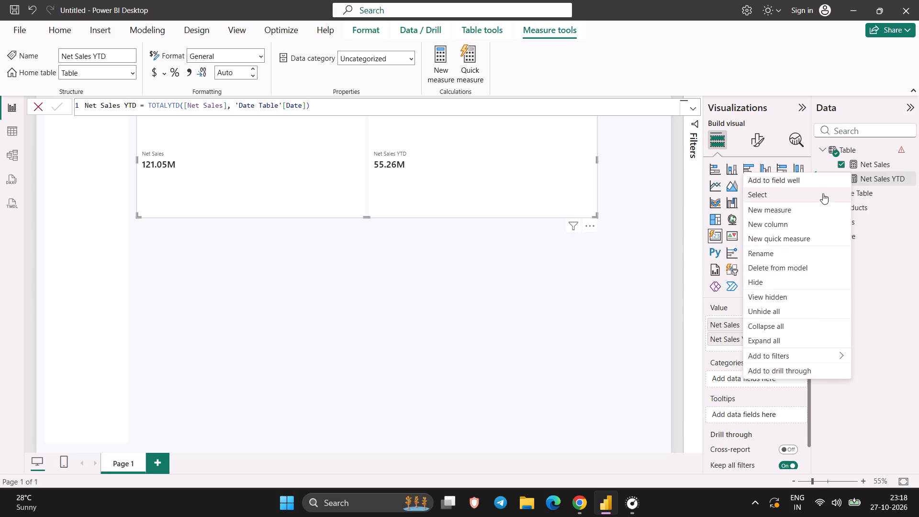
{"action": "left_click", "coordinate": [818, 208]}
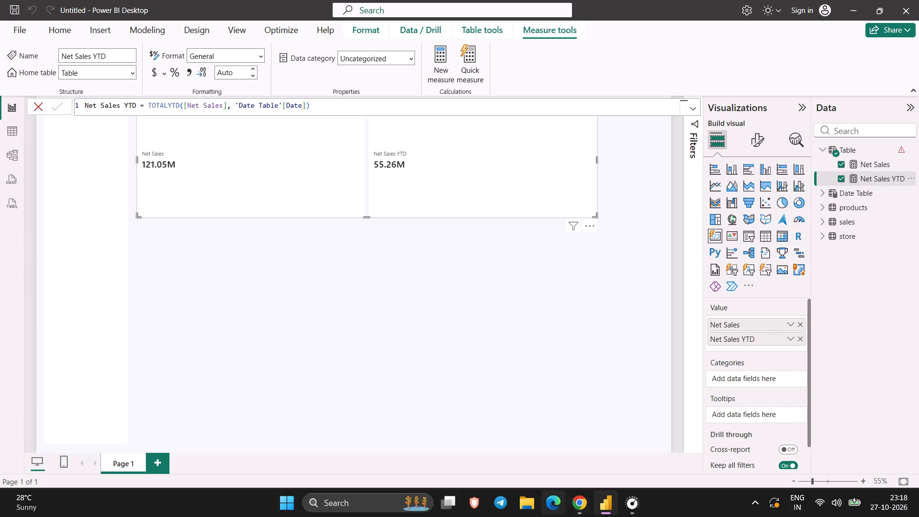
Switch to the Chrome tutorial and skip ahead to where the Net Sales PYTD measure is named, pausing there.
{"action": "left_click", "coordinate": [583, 509]}
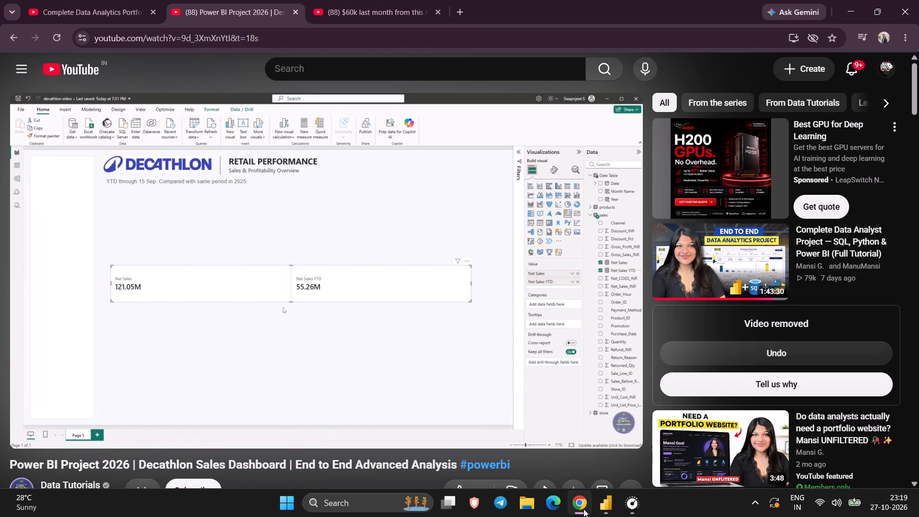
{"action": "key", "text": "Right"}
{"action": "key", "text": "Right"}
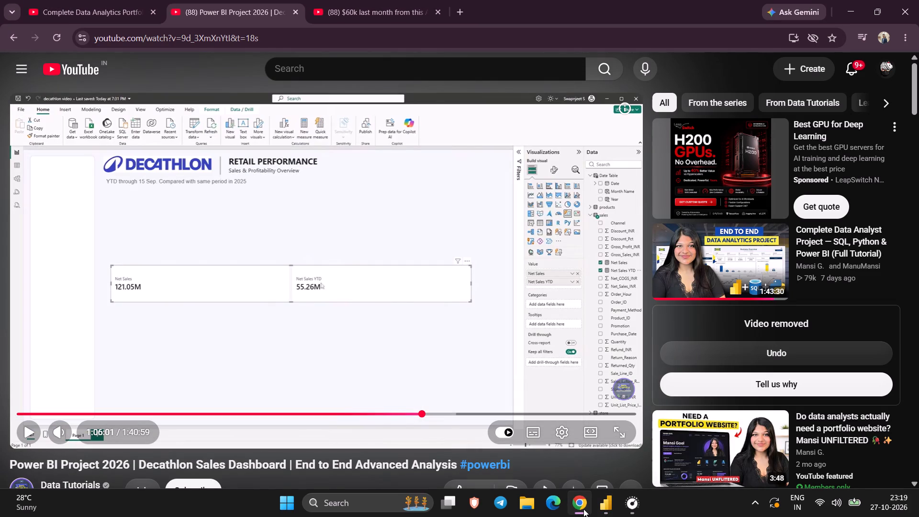
{"action": "key", "text": "Right"}
{"action": "key", "text": "Right"}
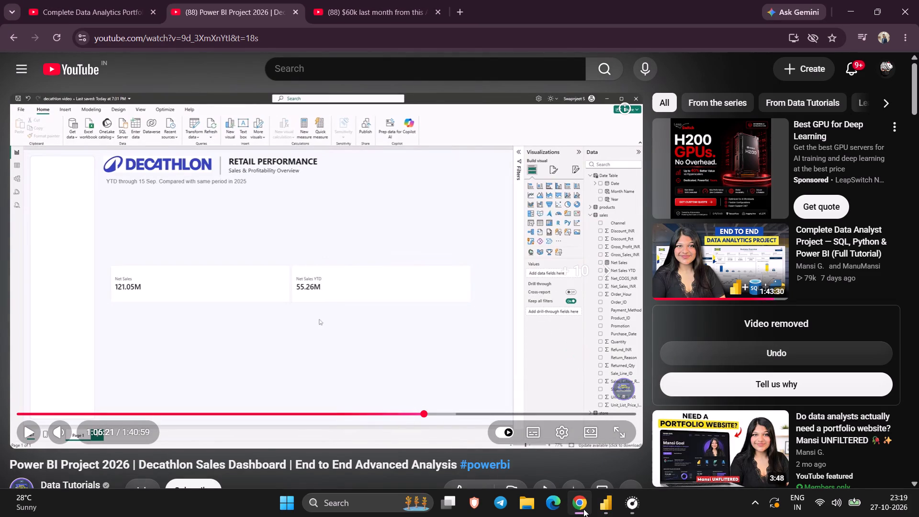
{"action": "key", "text": "Right"}
{"action": "key", "text": "space"}
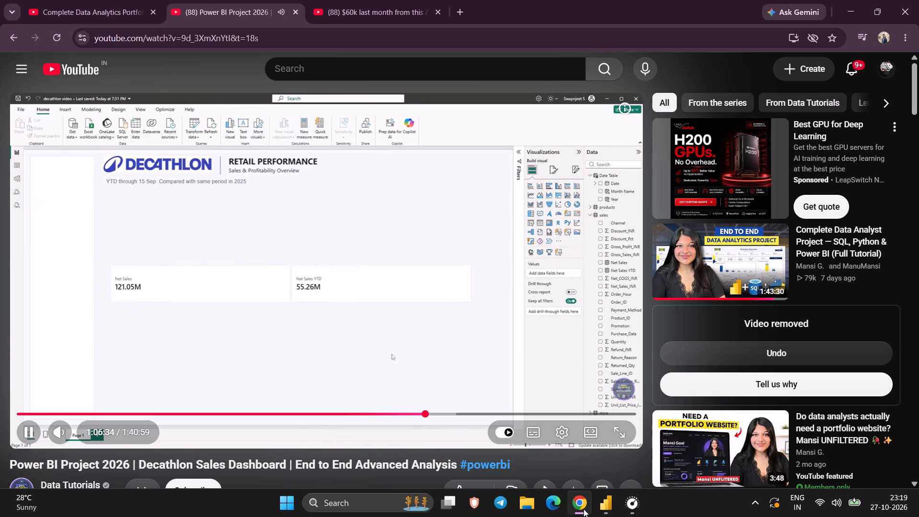
{"action": "key", "text": "Right"}
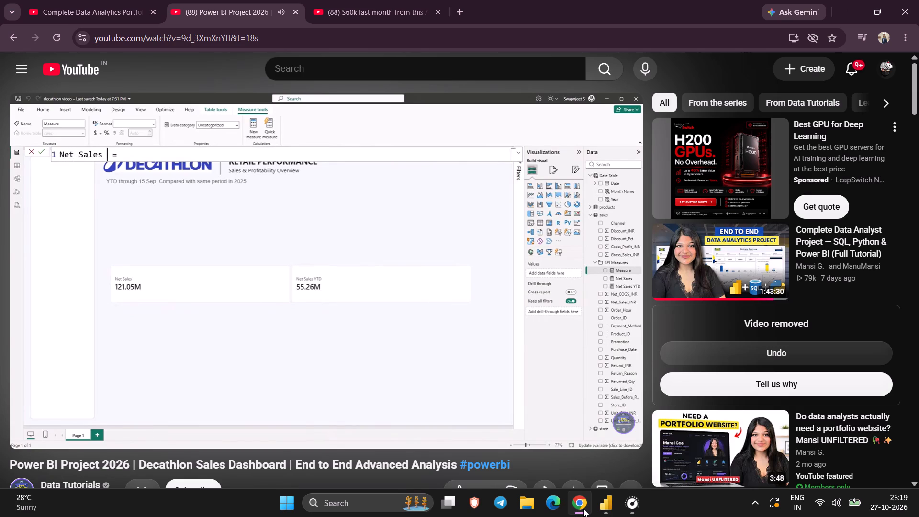
{"action": "key", "text": "space"}
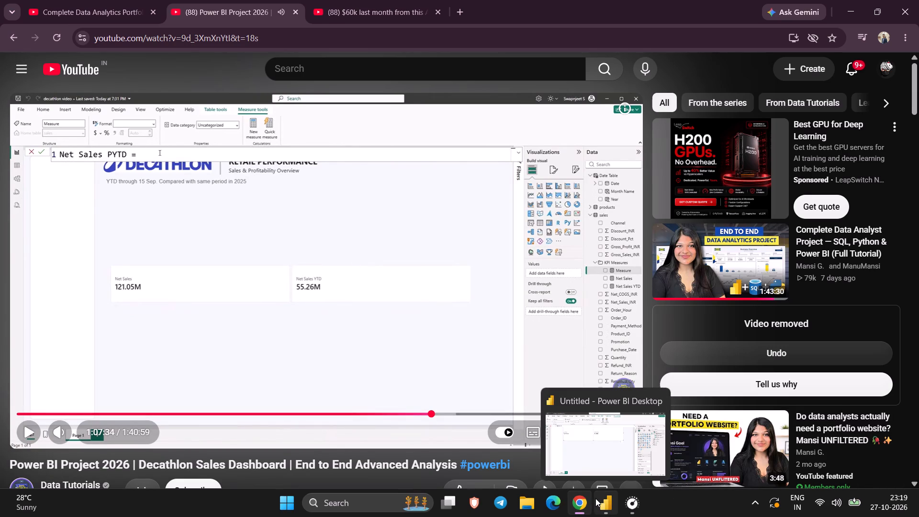
Switch to Power BI Desktop and replace the new measure's default name with Net Sales PYTD, keeping the equals sign.
{"action": "left_click", "coordinate": [602, 501]}
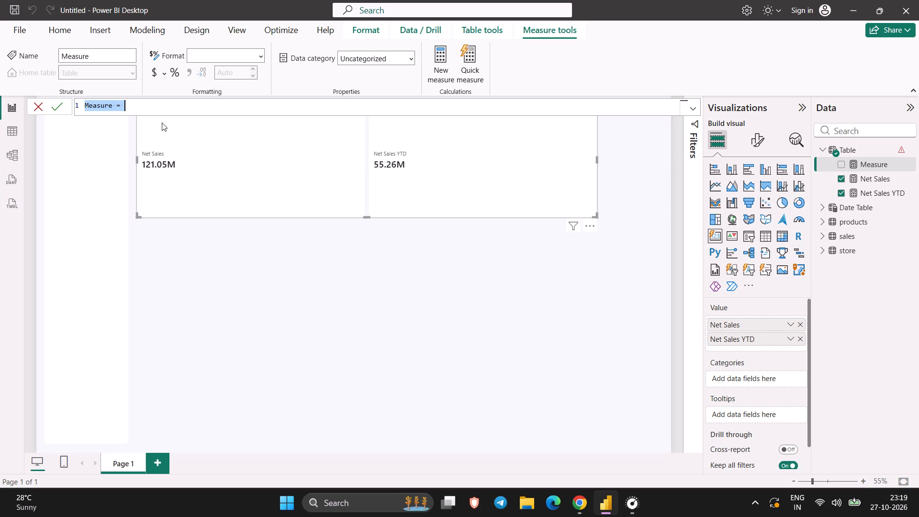
{"action": "left_click", "coordinate": [117, 111]}
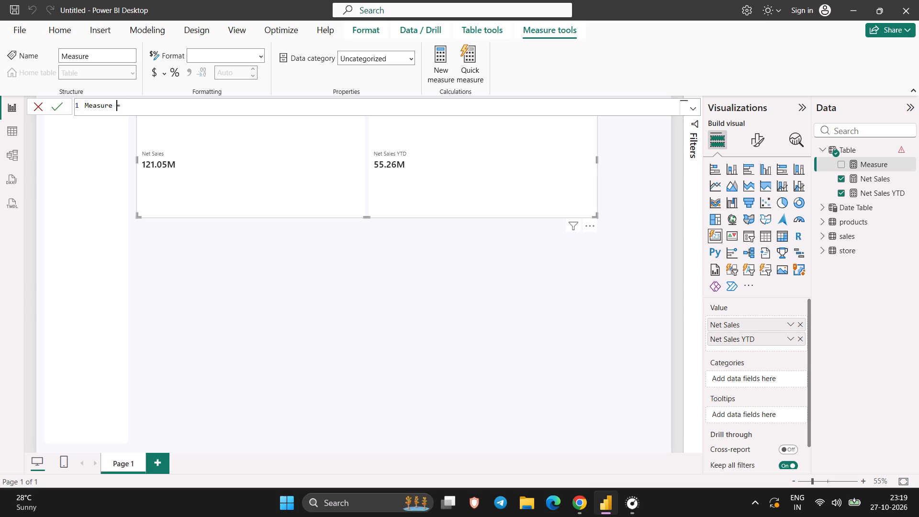
{"action": "left_click_drag", "start_coordinate": [117, 111], "coordinate": [70, 108]}
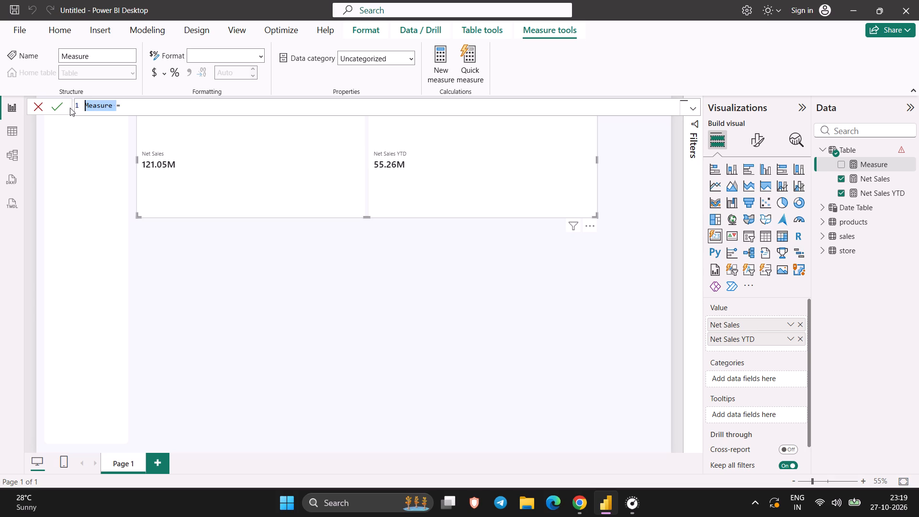
{"action": "type", "text": "Net Sales"}
{"action": "key", "text": "space"}
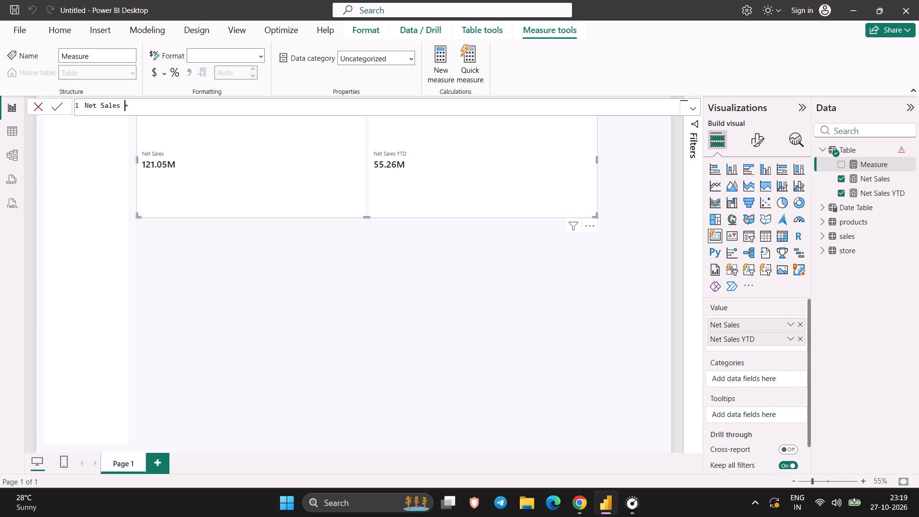
{"action": "key", "text": "shift+p"}
{"action": "type", "text": "YY"}
{"action": "key", "text": "BackSpace"}
{"action": "key", "text": "shift+t"}
{"action": "type", "text": "D"}
{"action": "key", "text": "space"}
{"action": "key", "text": "Right"}
{"action": "key", "text": "Right"}
Start the Net Sales PYTD formula with the FORMAT function and begin its first argument with n.
{"action": "key", "text": "f"}
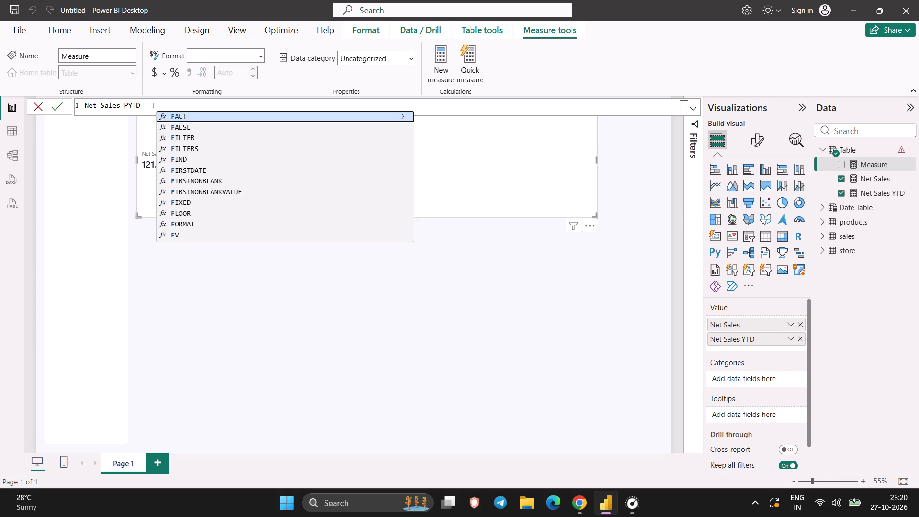
{"action": "type", "text": "or"}
{"action": "key", "text": "Return"}
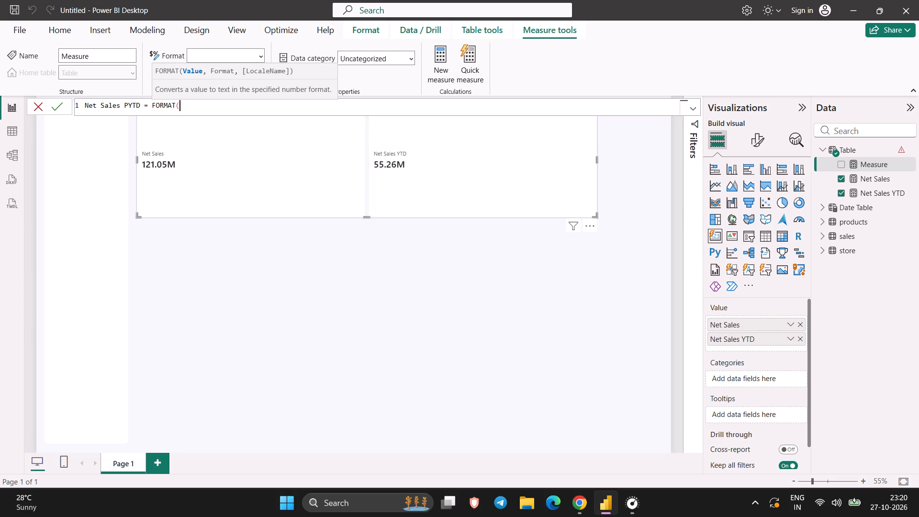
{"action": "key", "text": "shift+parenleft"}
{"action": "key", "text": "BackSpace"}
{"action": "key", "text": "n"}
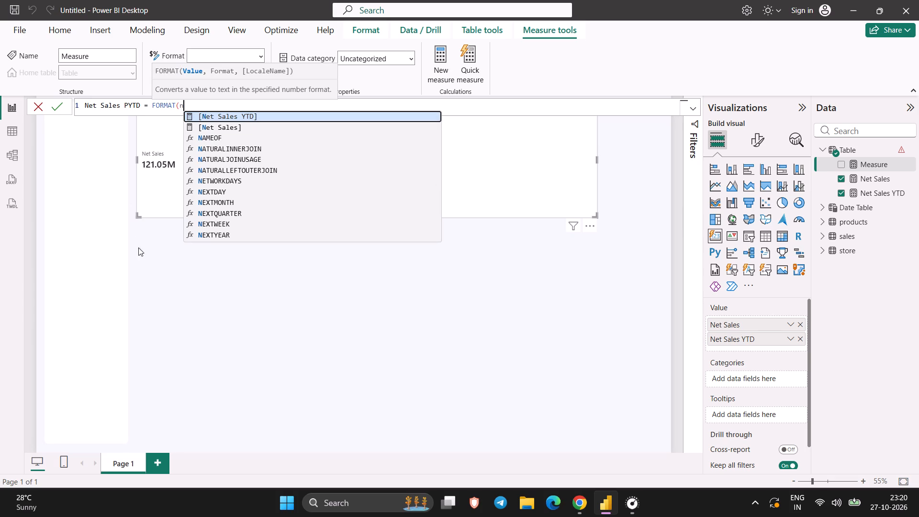
Switch to the Chrome tutorial and play ahead to check which function the Net Sales PYTD formula uses.
{"action": "left_click", "coordinate": [578, 506]}
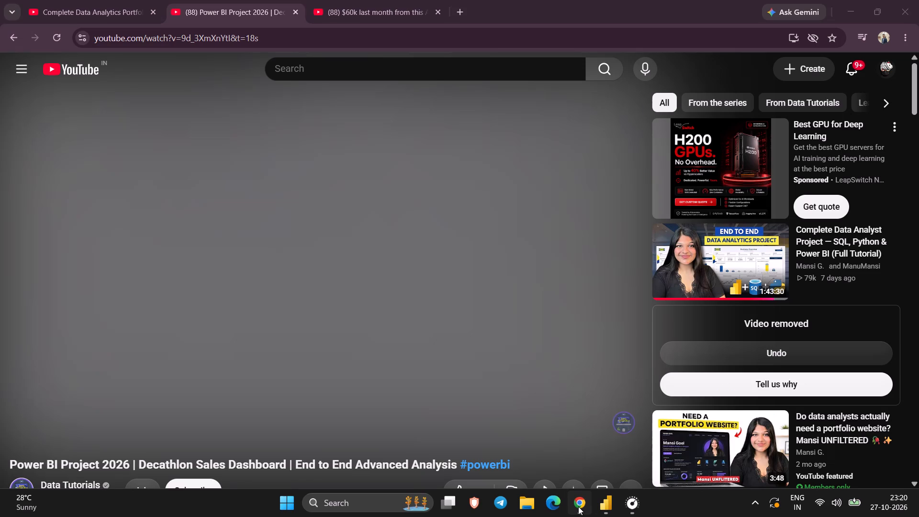
{"action": "key", "text": "space"}
{"action": "key", "text": "Right"}
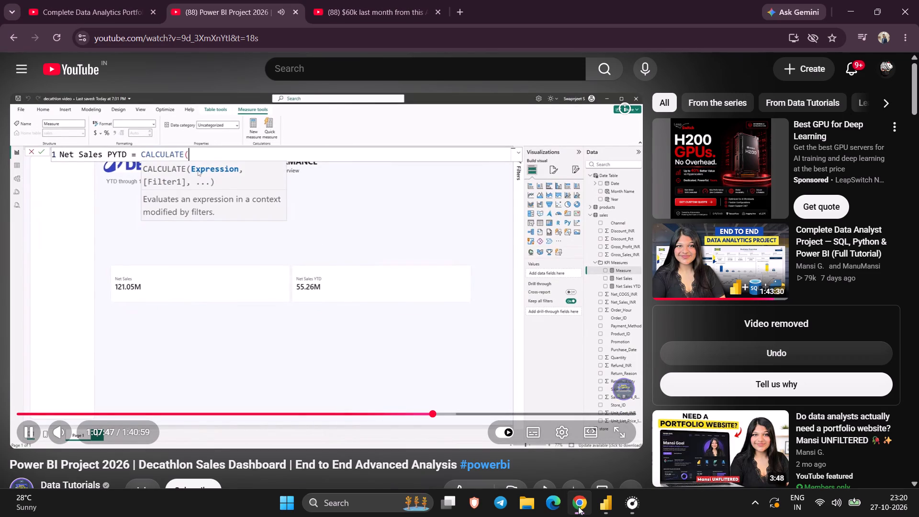
{"action": "left_click", "coordinate": [495, 377]}
Switch to Power BI Desktop and replace the FORMAT function in the Net Sales PYTD formula with CALCULATE.
{"action": "left_click", "coordinate": [615, 507]}
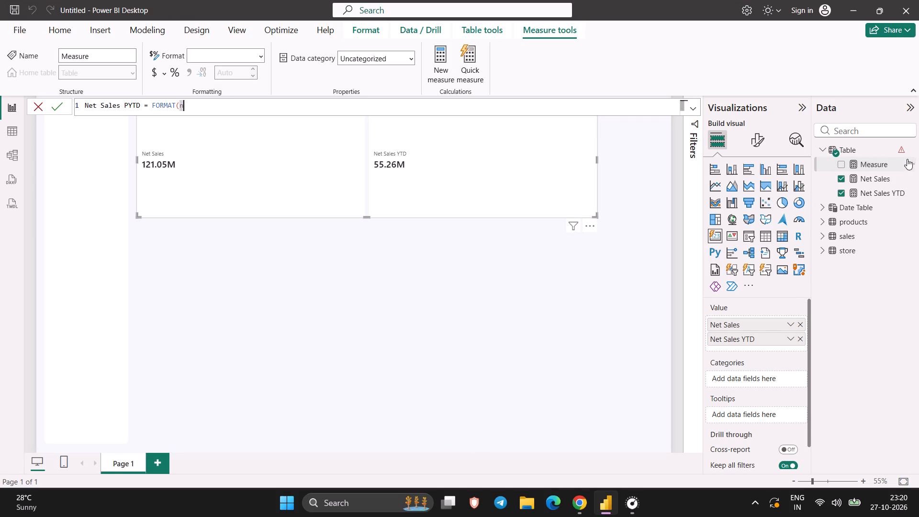
{"action": "key", "text": "BackSpace"}
{"action": "key", "text": "BackSpace"}
{"action": "key", "text": "BackSpace"}
{"action": "key", "text": "BackSpace"}
{"action": "key", "text": "BackSpace"}
{"action": "key", "text": "BackSpace"}
{"action": "key", "text": "BackSpace"}
{"action": "key", "text": "BackSpace"}
{"action": "type", "text": "ca"}
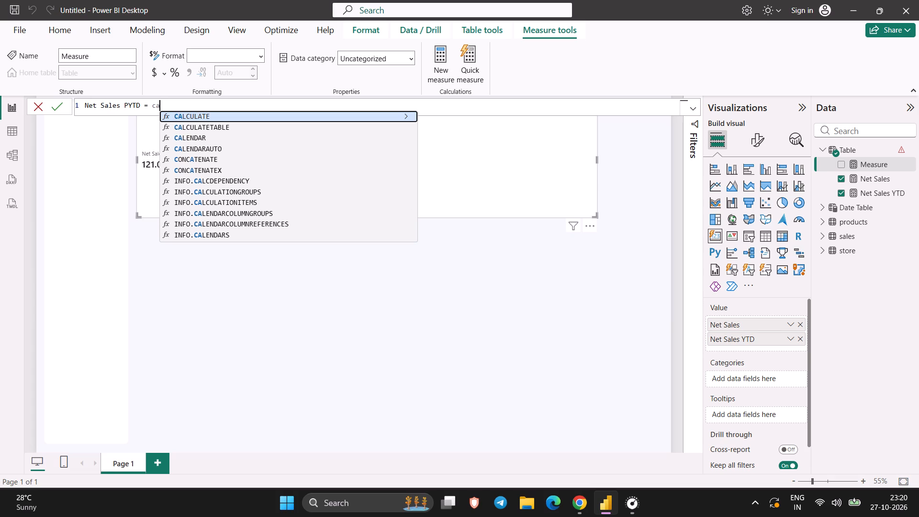
{"action": "key", "text": "Return"}
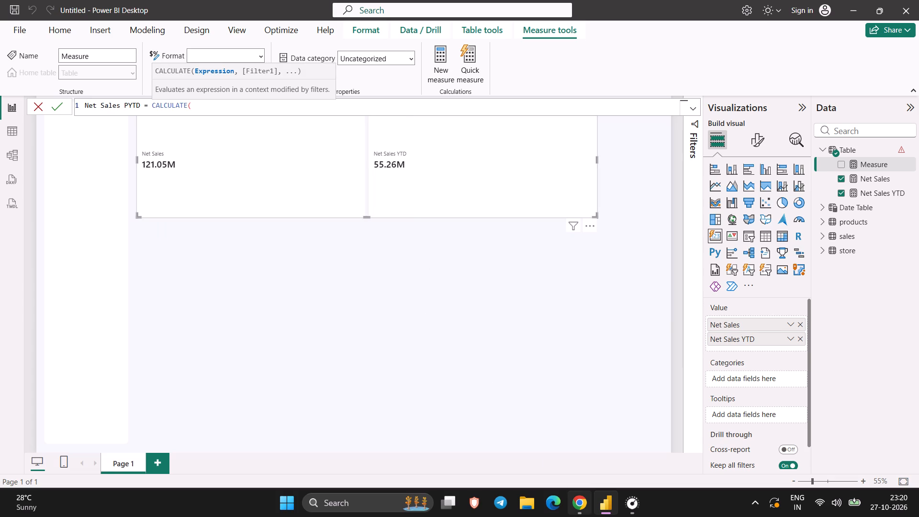
Switch to the Chrome tutorial and play through to the complete Net Sales PYTD formula, pausing there to read it.
{"action": "left_click", "coordinate": [584, 507]}
{"action": "key", "text": "space"}
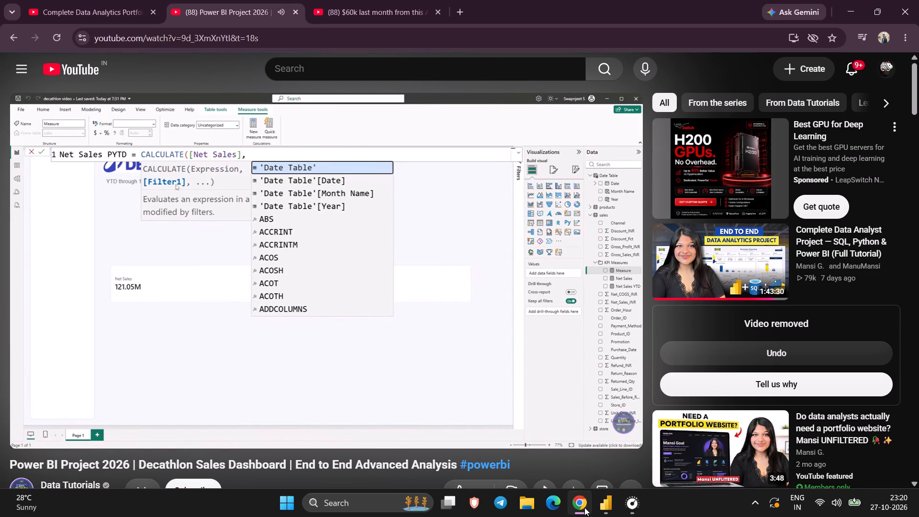
{"action": "key", "text": "Right"}
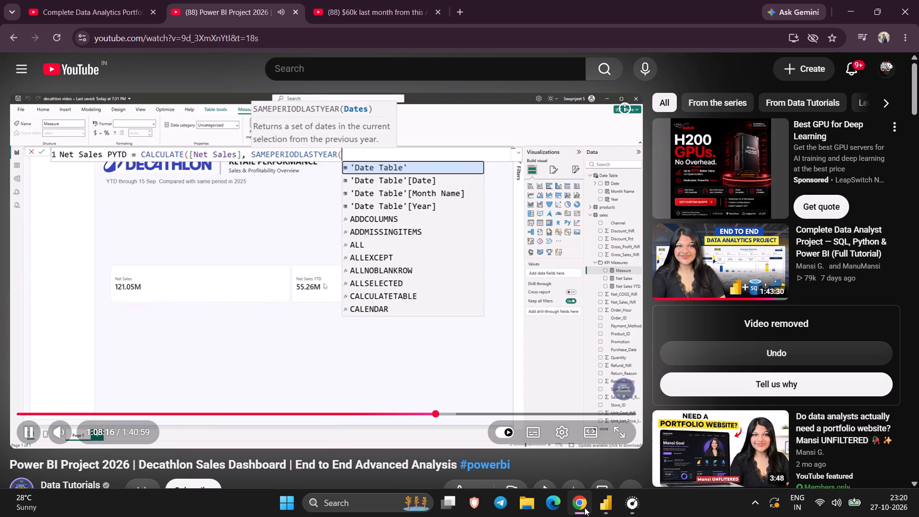
{"action": "key", "text": "Left"}
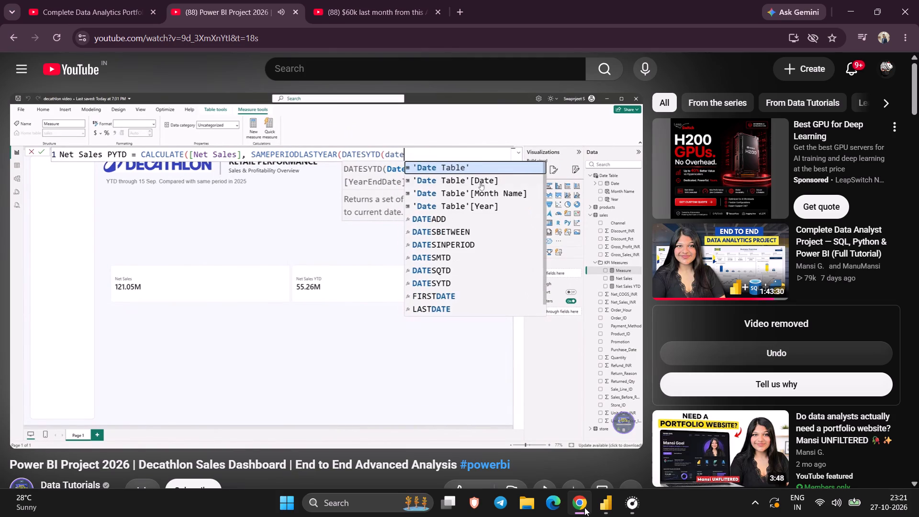
{"action": "key", "text": "space"}
{"action": "key", "text": "space"}
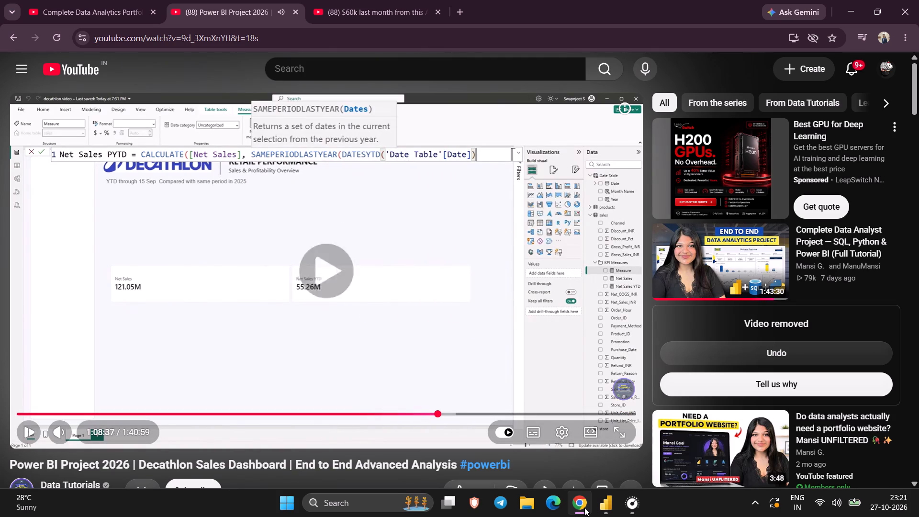
{"action": "key", "text": "space"}
{"action": "key", "text": "space"}
{"action": "key", "text": "space"}
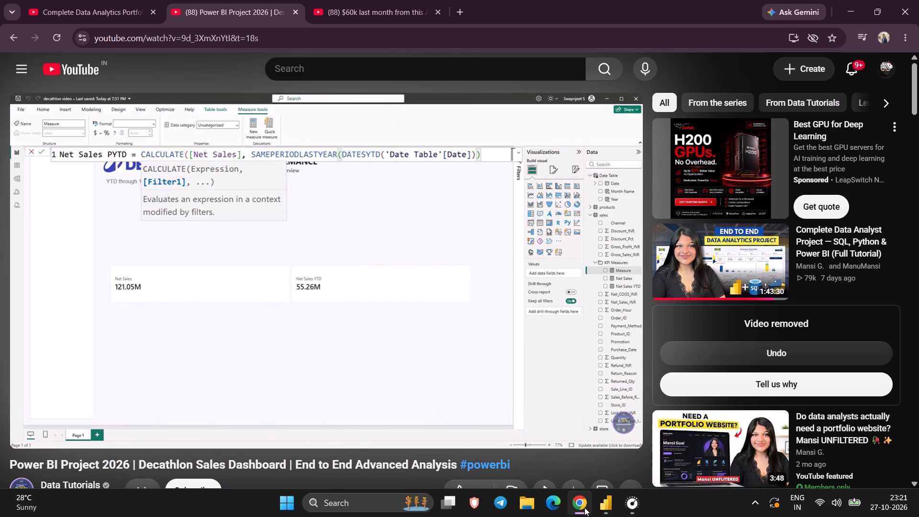
{"action": "key", "text": "space"}
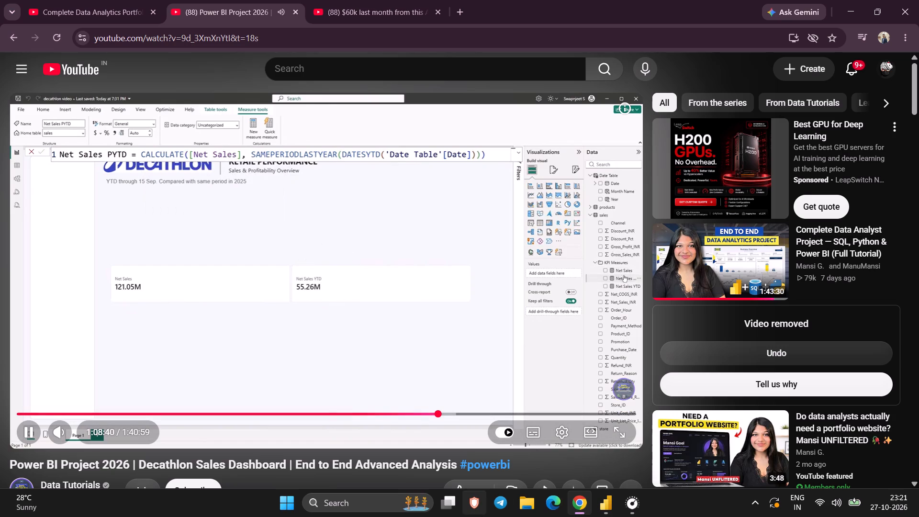
{"action": "left_click", "coordinate": [447, 387]}
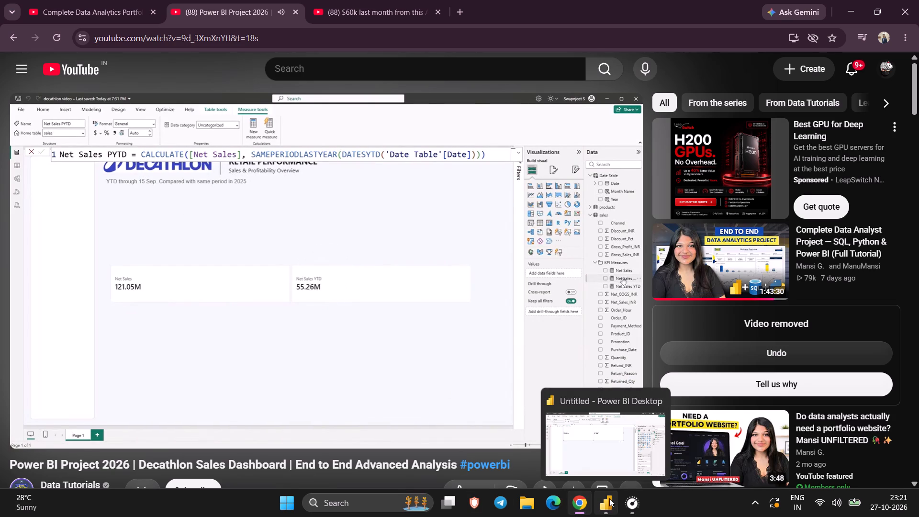
Switch to Power BI Desktop, clear CALCULATE from the Net Sales PYTD formula and insert the CALCULATE function again.
{"action": "left_click", "coordinate": [609, 498]}
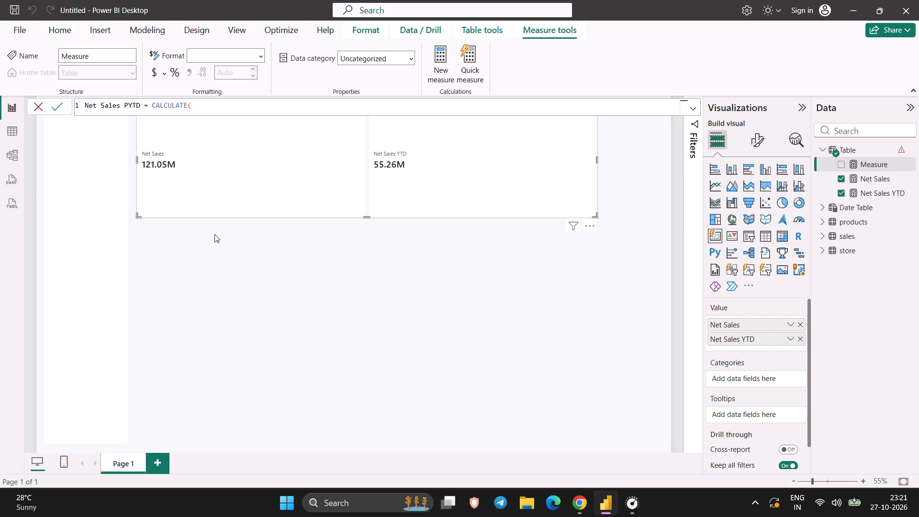
{"action": "key", "text": "BackSpace"}
{"action": "key", "text": "BackSpace"}
{"action": "key", "text": "BackSpace"}
{"action": "key", "text": "BackSpace"}
{"action": "key", "text": "BackSpace"}
{"action": "key", "text": "BackSpace"}
{"action": "key", "text": "BackSpace"}
{"action": "key", "text": "BackSpace"}
{"action": "key", "text": "BackSpace"}
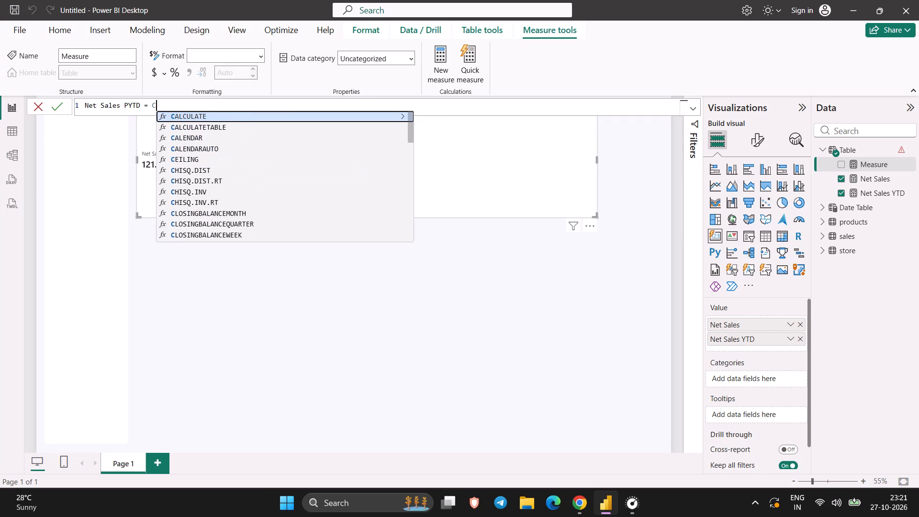
{"action": "key", "text": "BackSpace"}
{"action": "type", "text": "cal"}
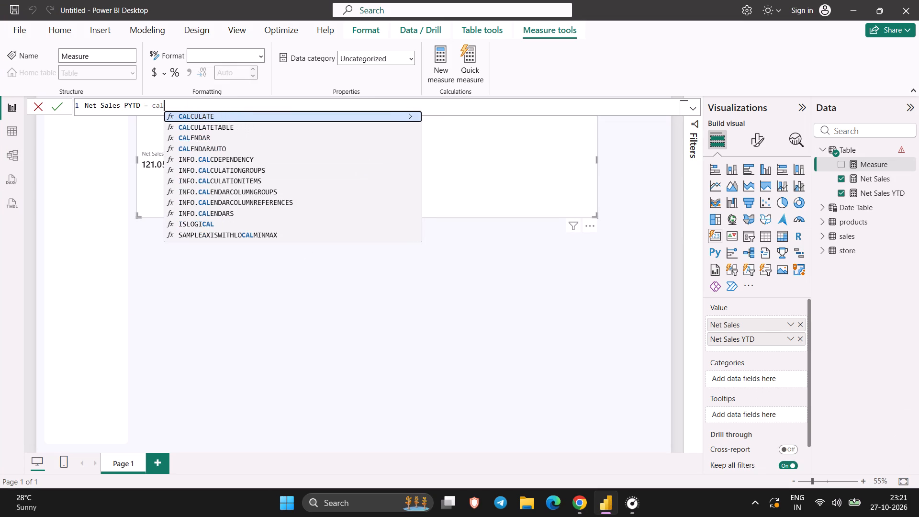
{"action": "key", "text": "Return"}
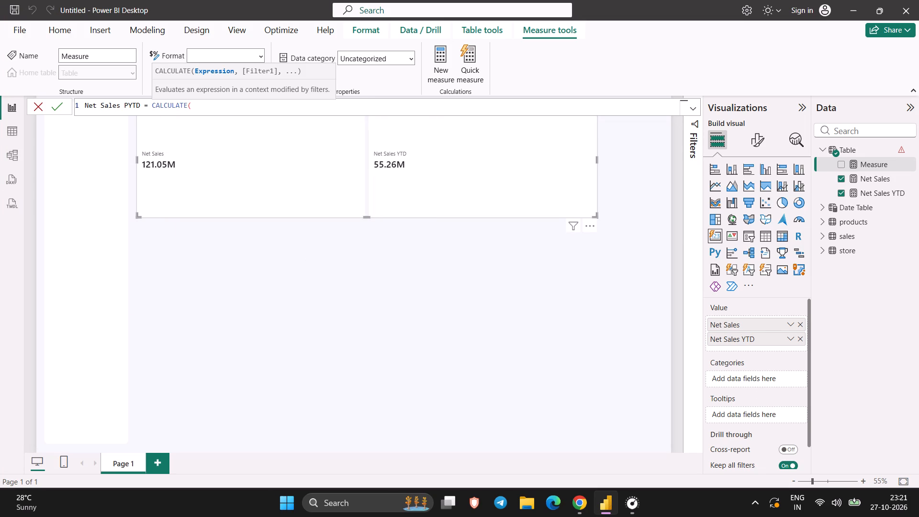
Use the [Net Sales] measure as the CALCULATE expression, checking it against the tutorial, and add a comma for the filter.
{"action": "key", "text": "n"}
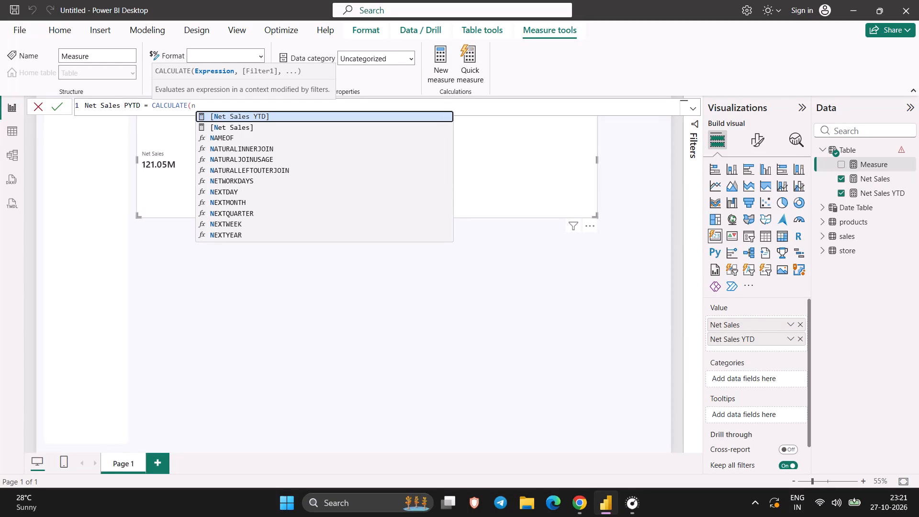
{"action": "left_click", "coordinate": [580, 506]}
{"action": "left_click", "coordinate": [580, 506]}
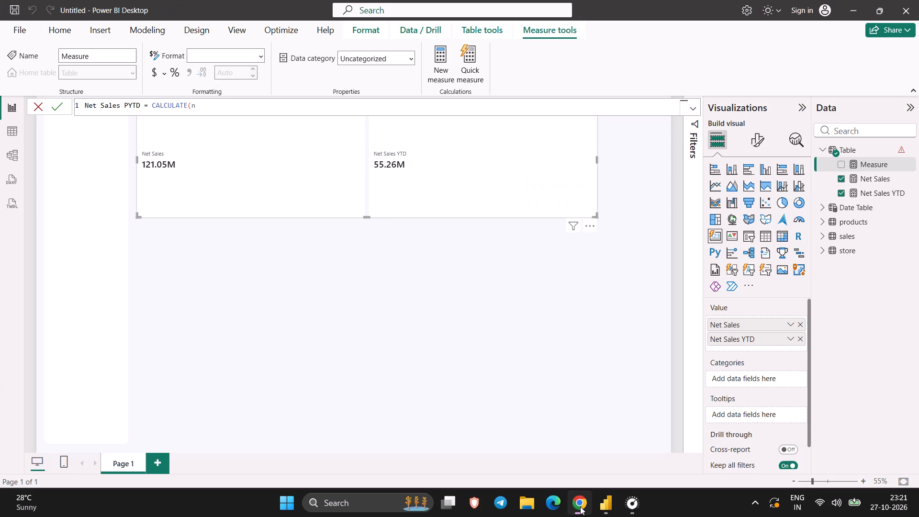
{"action": "key", "text": "e"}
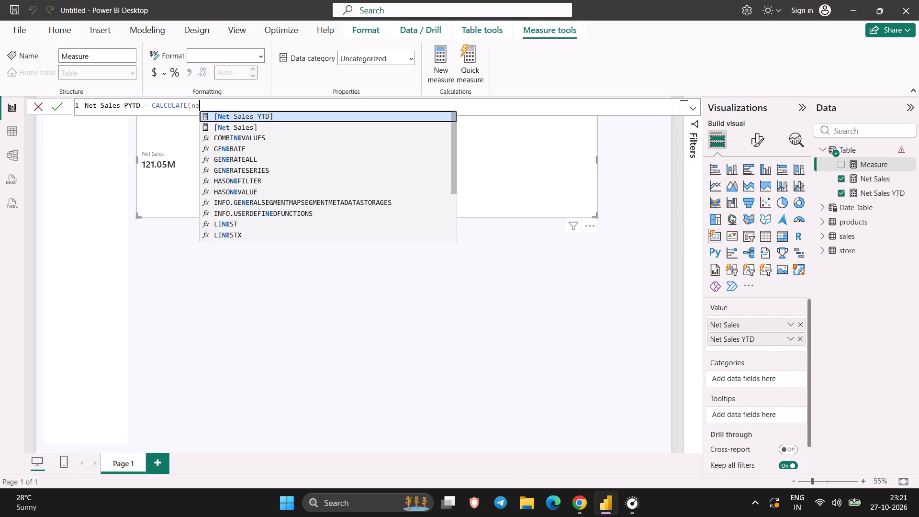
{"action": "key", "text": "Down"}
{"action": "key", "text": "Return"}
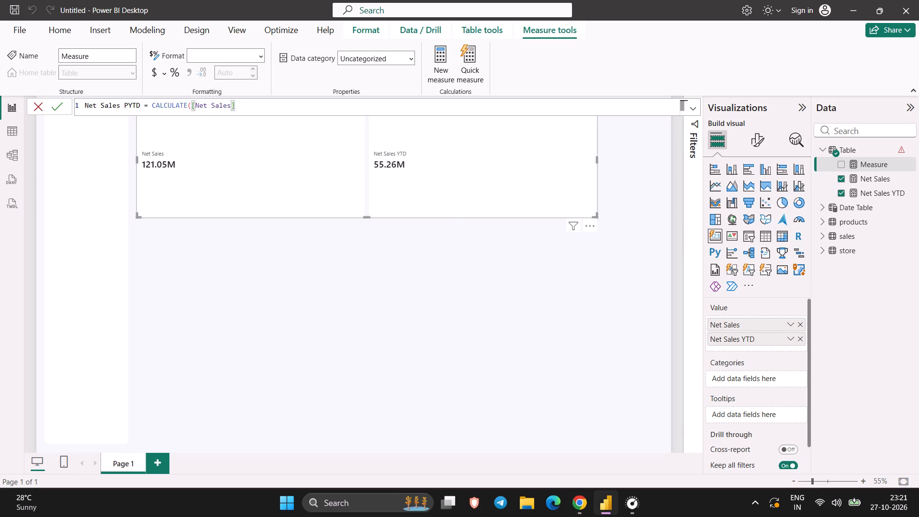
{"action": "type", "text": ","}
{"action": "key", "text": "space"}
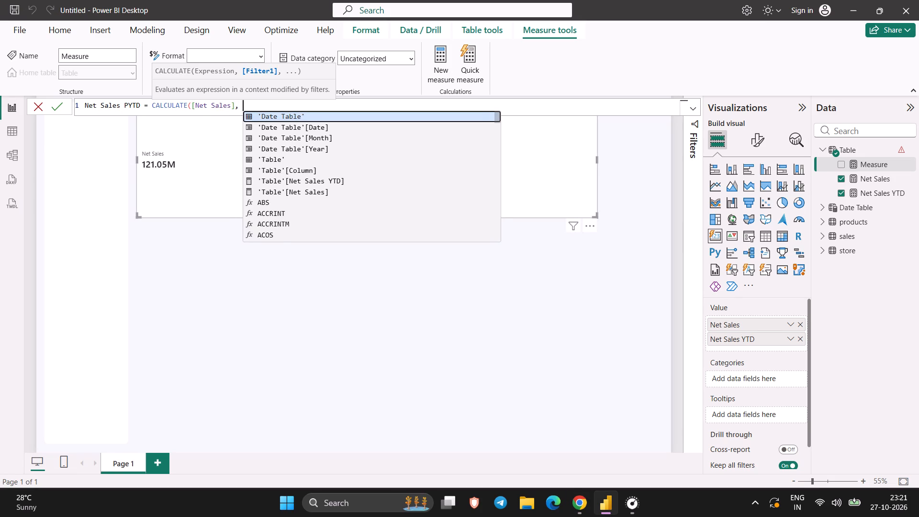
Insert the SAMEPERIODLASTYEAR function as the CALCULATE filter, checking its name against the tutorial.
{"action": "key", "text": "s"}
{"action": "type", "text": "am"}
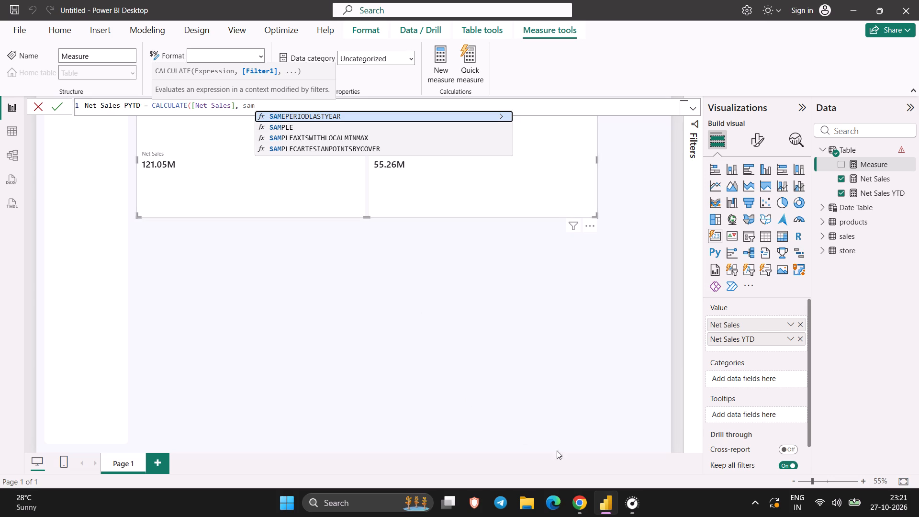
{"action": "left_click", "coordinate": [579, 502]}
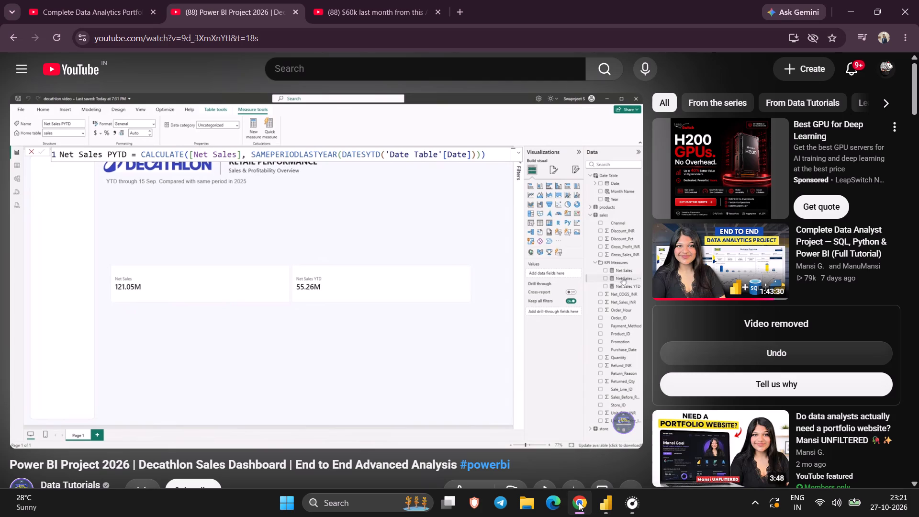
{"action": "left_click", "coordinate": [579, 502]}
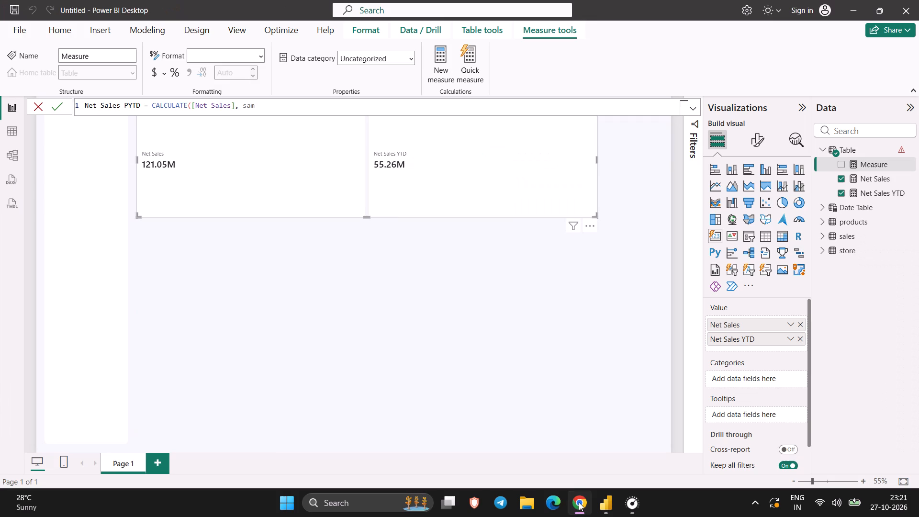
{"action": "key", "text": "p"}
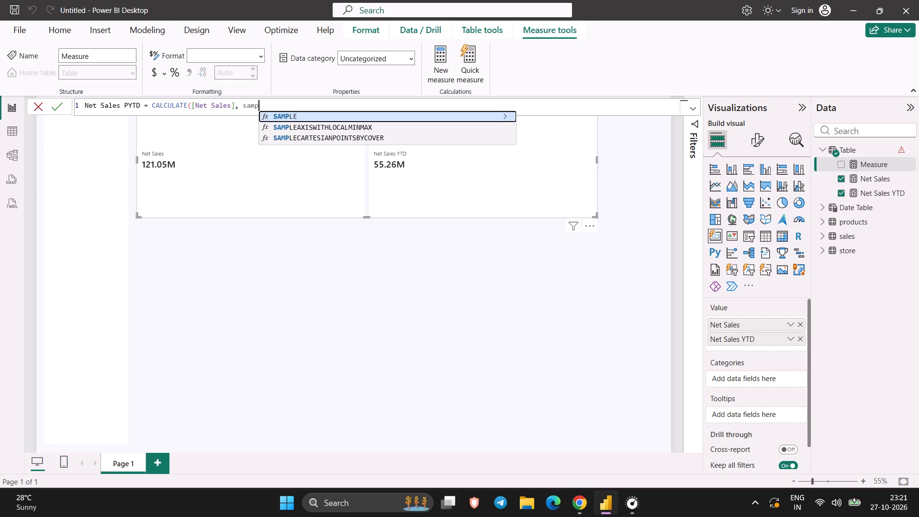
{"action": "key", "text": "BackSpace"}
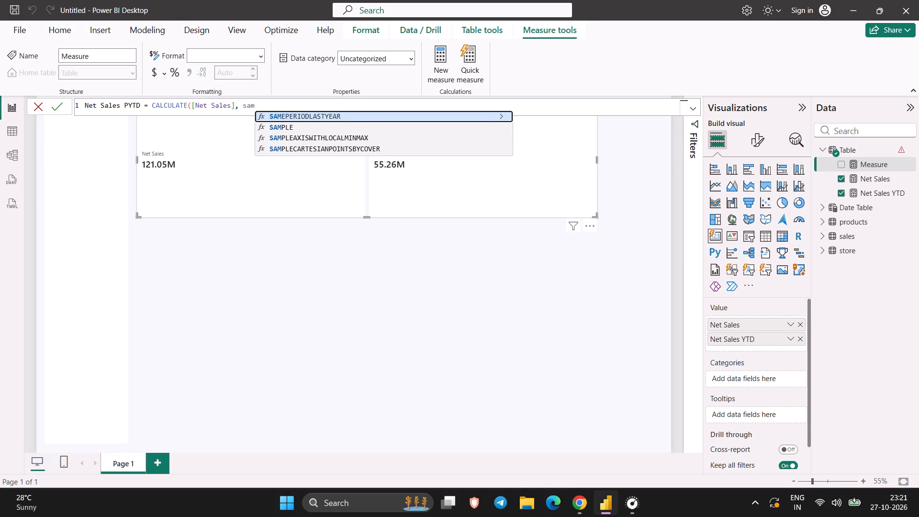
{"action": "key", "text": "e"}
{"action": "key", "text": "Return"}
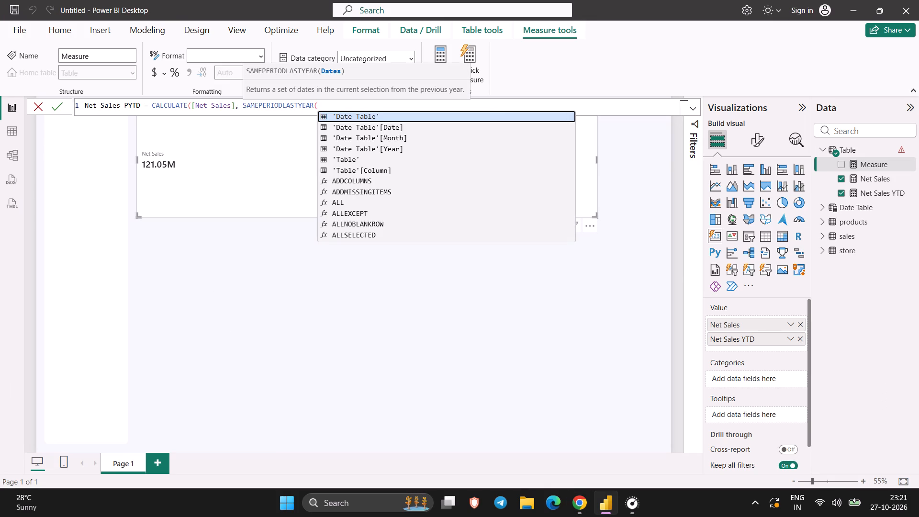
Nest the DATESYTD function inside SAMEPERIODLASTYEAR in the Net Sales PYTD formula, checking the function name against the Chrome tutorial.
{"action": "type", "text": "yye"}
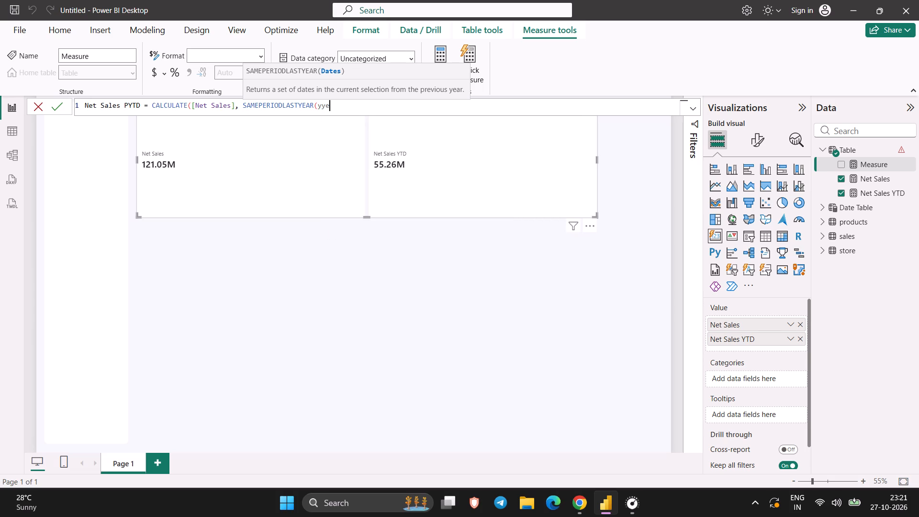
{"action": "key", "text": "BackSpace"}
{"action": "key", "text": "BackSpace"}
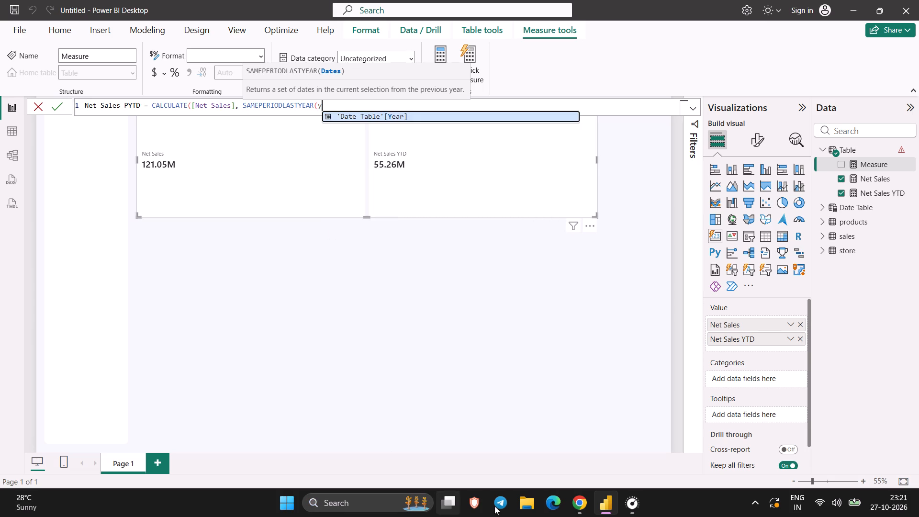
{"action": "left_click", "coordinate": [580, 502]}
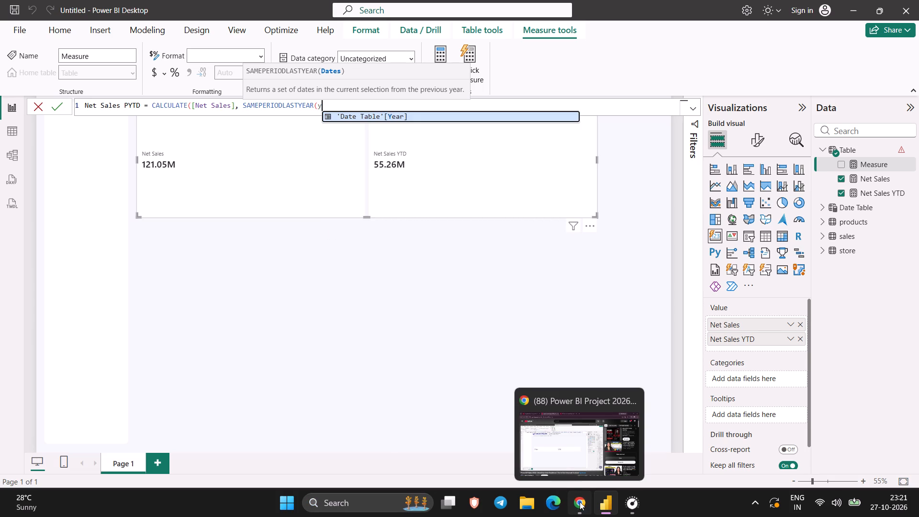
{"action": "left_click", "coordinate": [580, 502]}
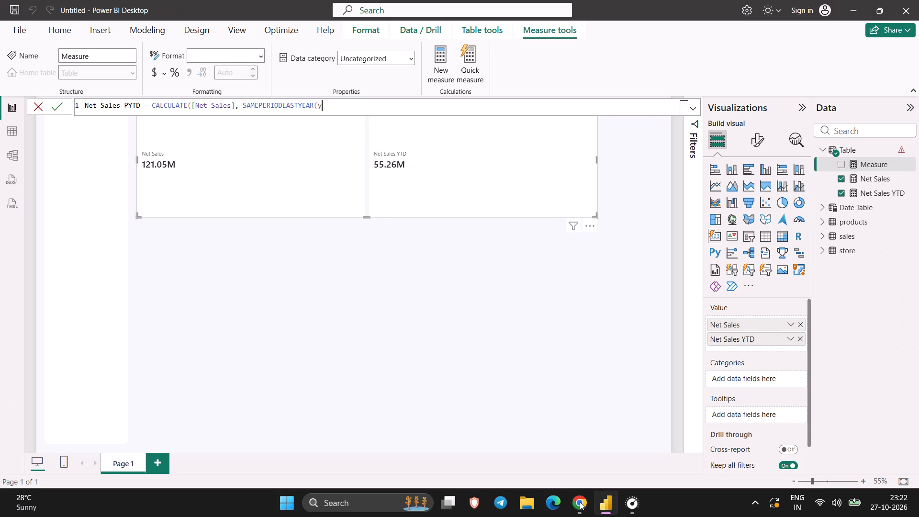
{"action": "key", "text": "BackSpace"}
{"action": "type", "text": "da"}
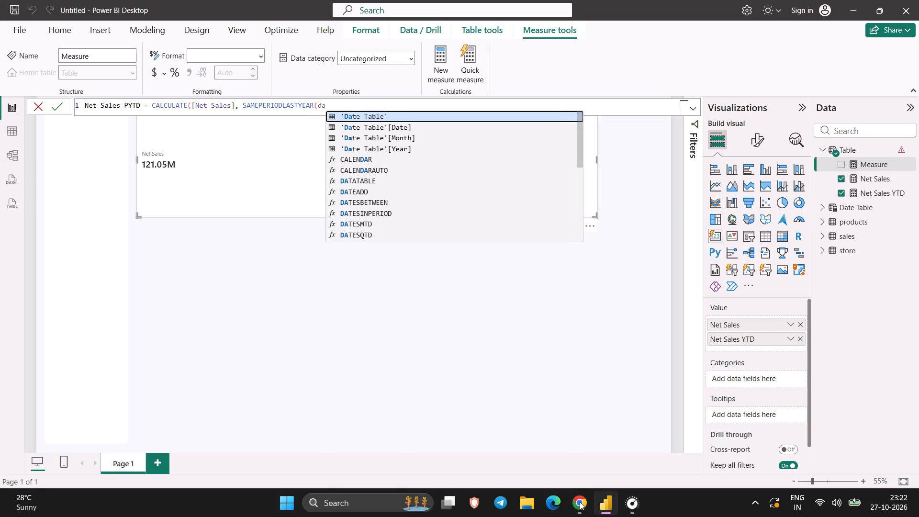
{"action": "type", "text": "te"}
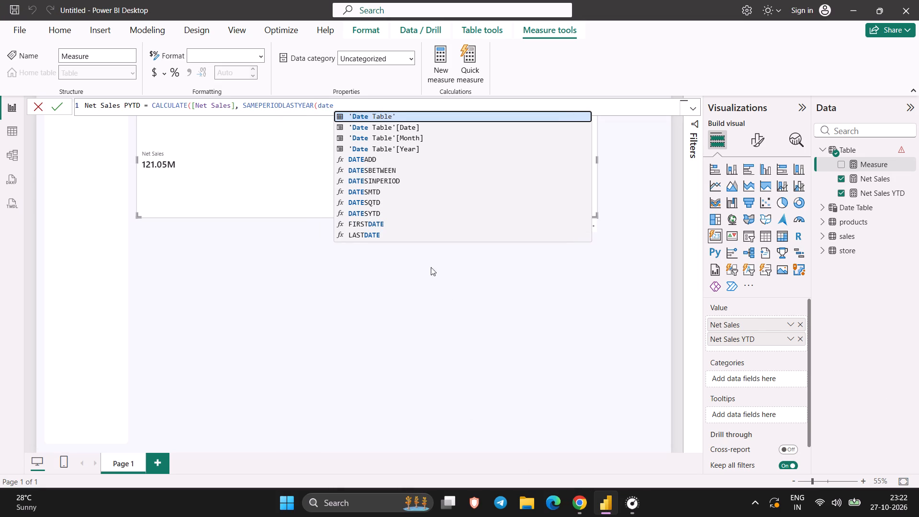
{"action": "left_click", "coordinate": [587, 502]}
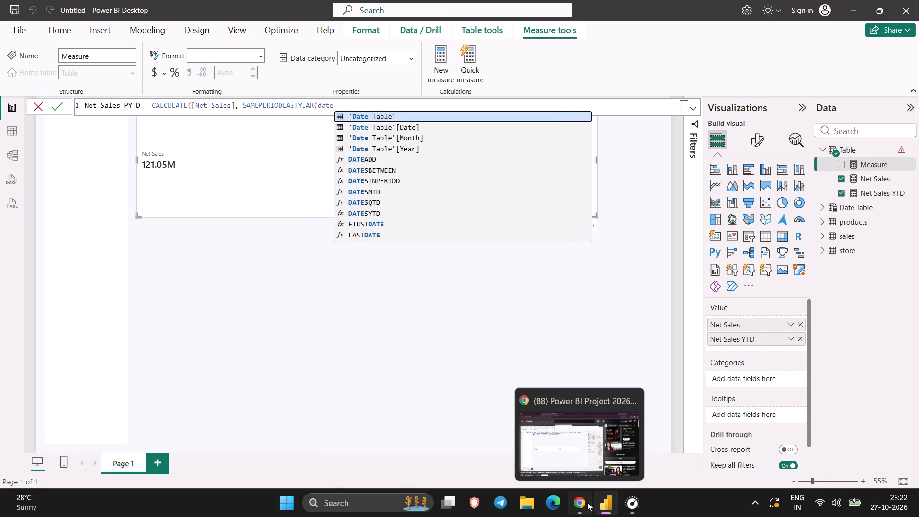
{"action": "left_click", "coordinate": [587, 502]}
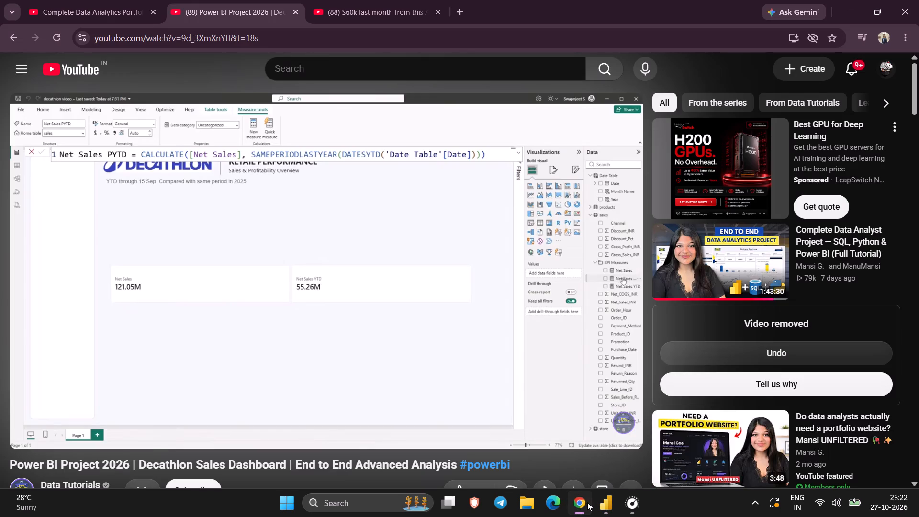
{"action": "key", "text": "s"}
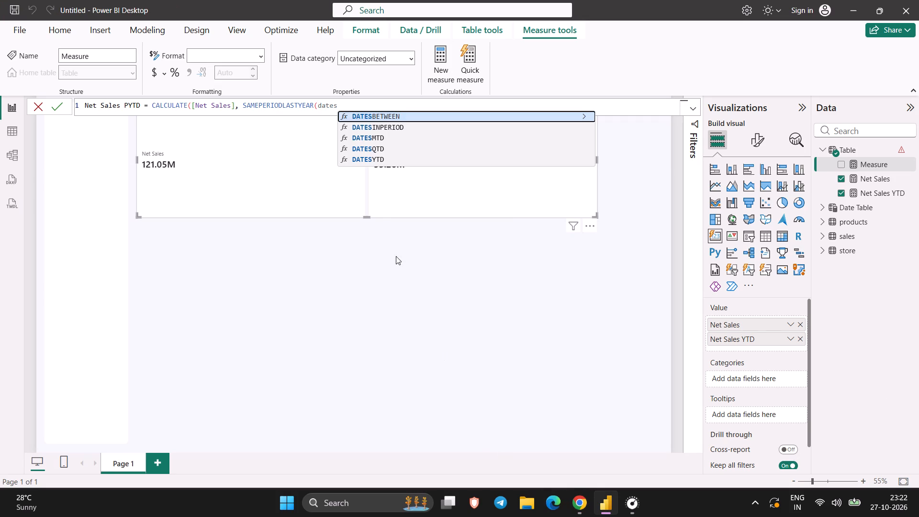
{"action": "left_click", "coordinate": [371, 164]}
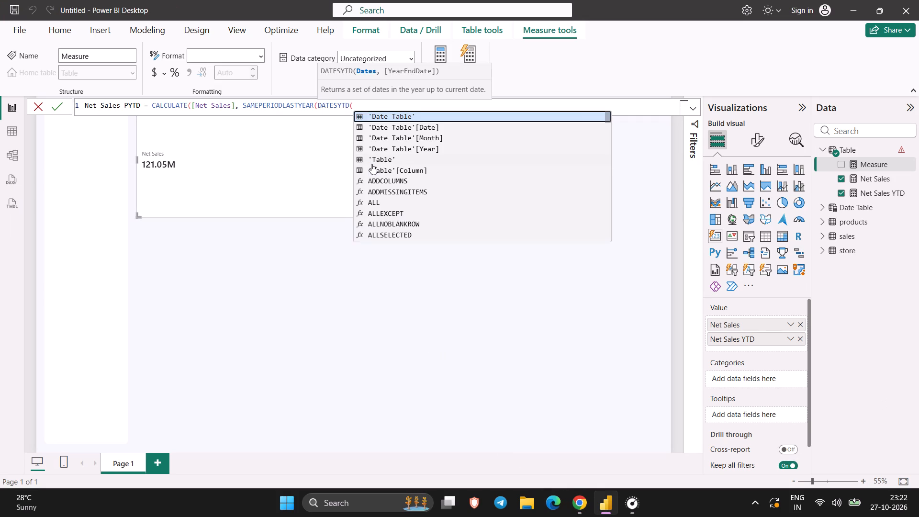
Use 'Date Table'[Date] as the DATESYTD argument, close all three parentheses and commit the Net Sales PYTD measure.
{"action": "type", "text": "da"}
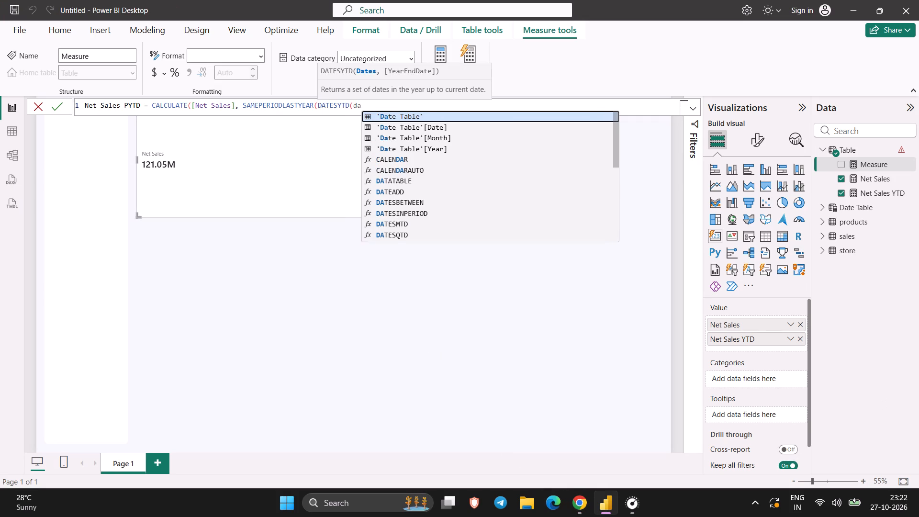
{"action": "key", "text": "Down"}
{"action": "key", "text": "Return"}
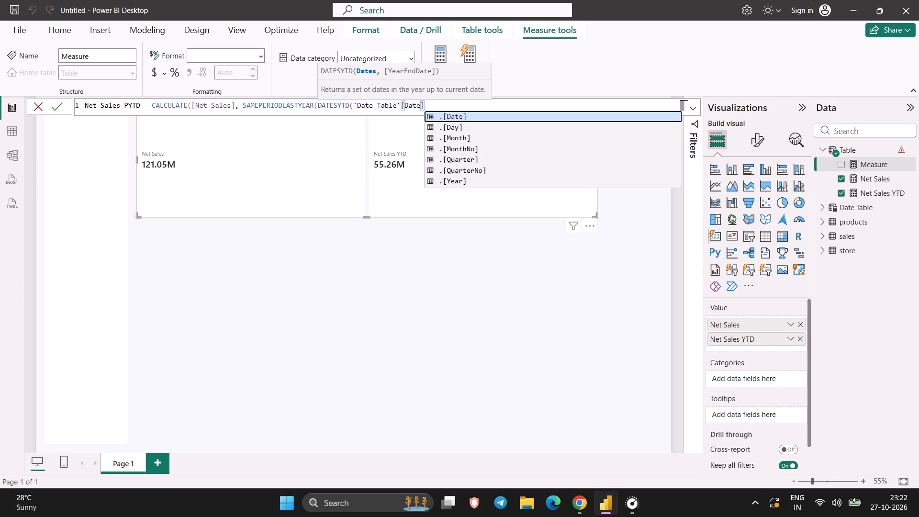
{"action": "key", "text": "shift+parenright"}
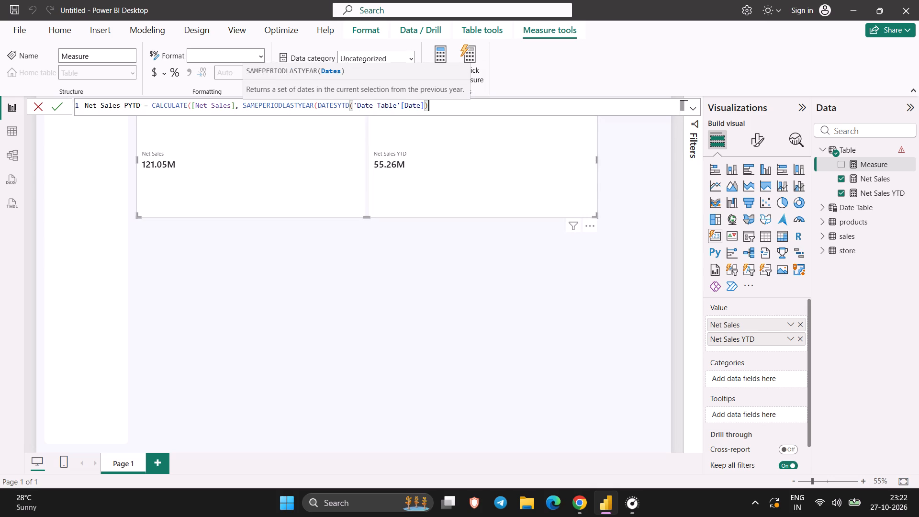
{"action": "key", "text": "shift+parenright"}
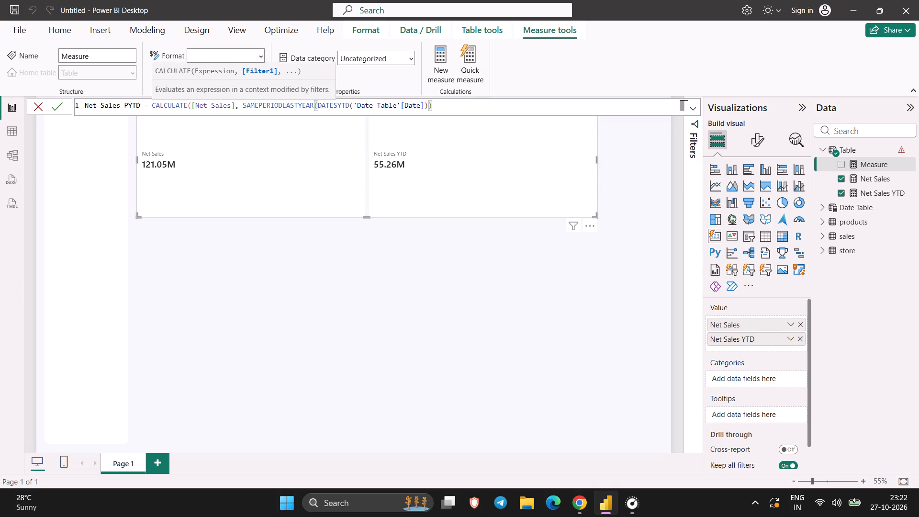
{"action": "key", "text": "shift+parenright"}
{"action": "key", "text": "Return"}
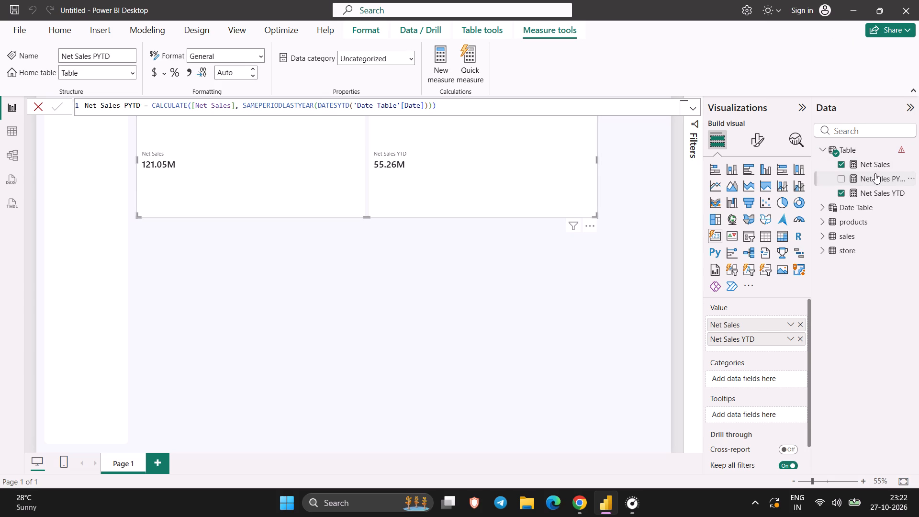
Add the Net Sales PYTD measure to the card visual beside Net Sales YTD.
{"action": "left_click_drag", "start_coordinate": [875, 173], "coordinate": [559, 159]}
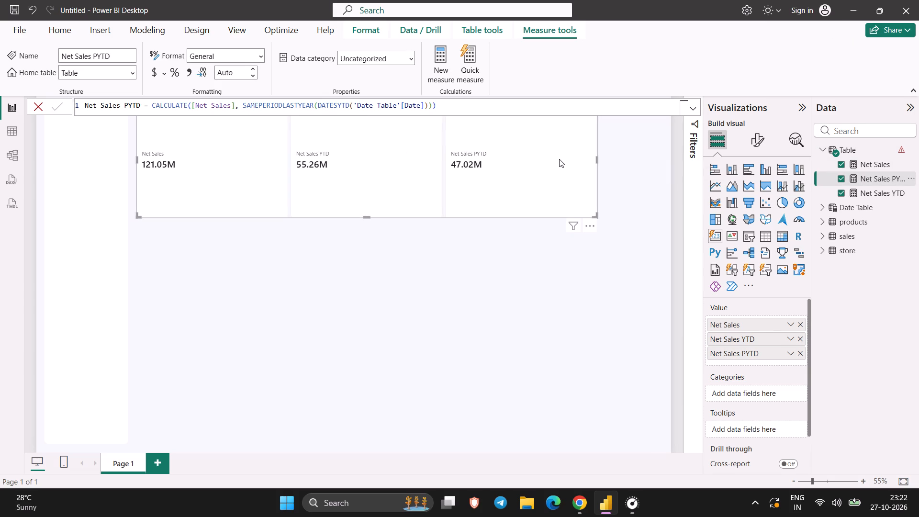
Switch to the Chrome tutorial and play on through the Net Sales PYTD card to the check of the sales data in Excel.
{"action": "left_click", "coordinate": [582, 507]}
{"action": "key", "text": "space"}
{"action": "key", "text": "space"}
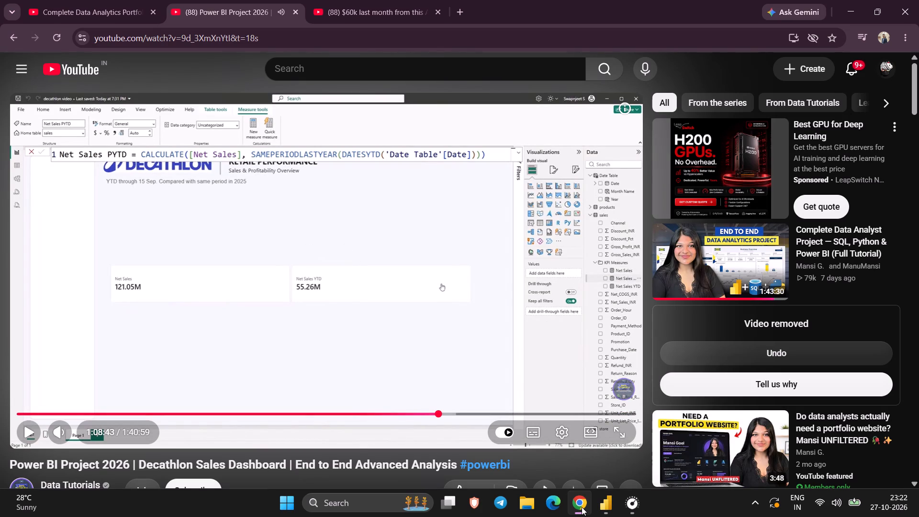
{"action": "key", "text": "space"}
{"action": "key", "text": "space"}
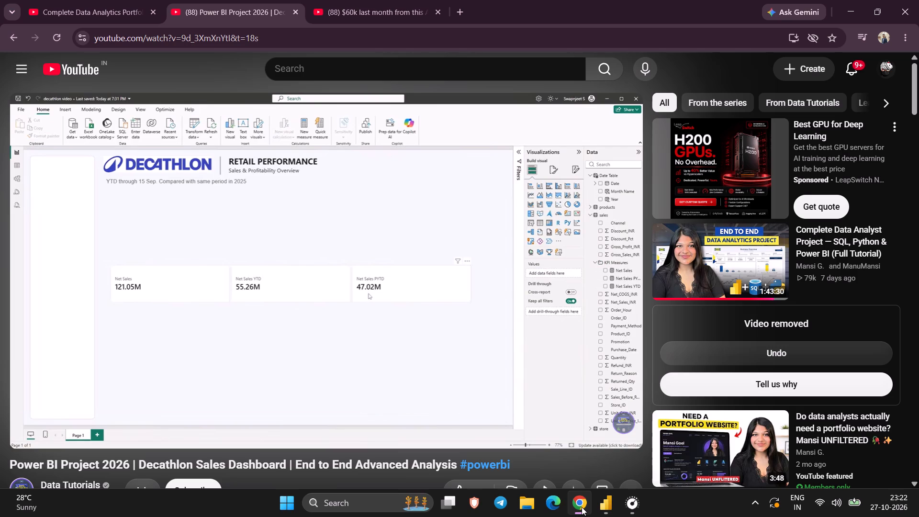
{"action": "key", "text": "space"}
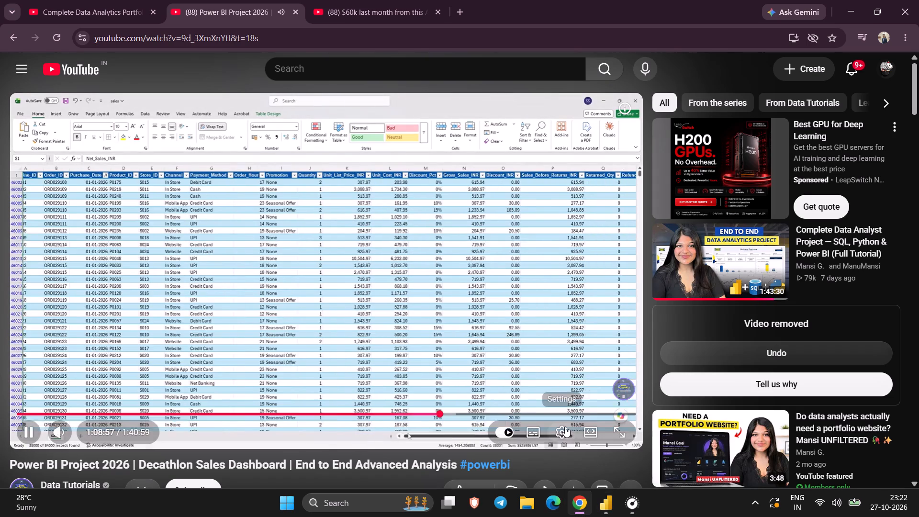
{"action": "left_click", "coordinate": [563, 430]}
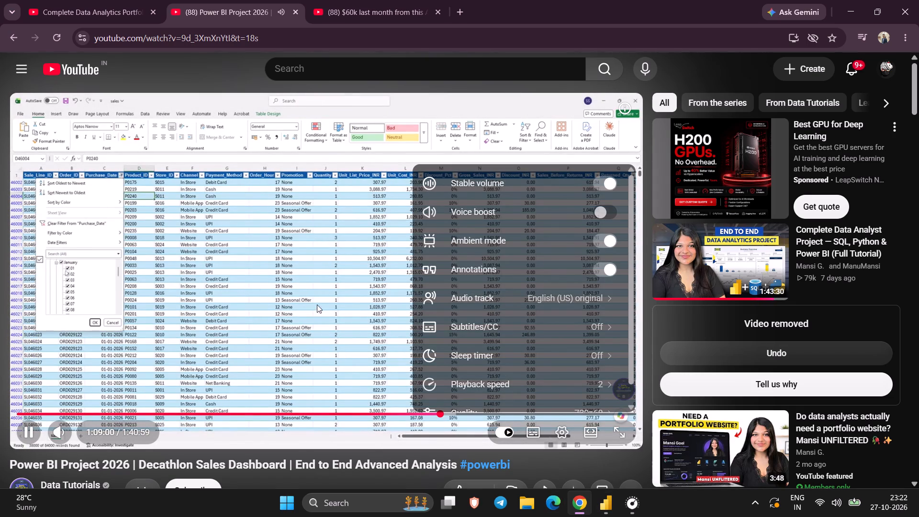
{"action": "left_click", "coordinate": [294, 288]}
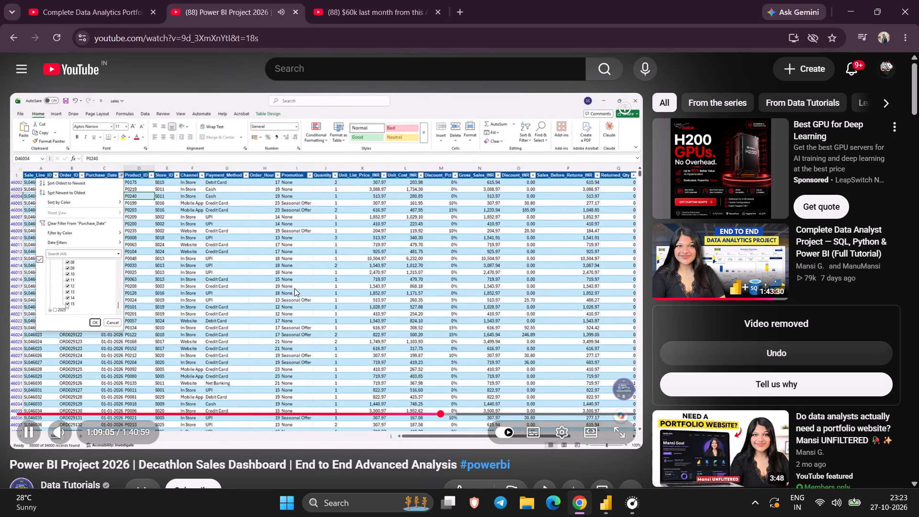
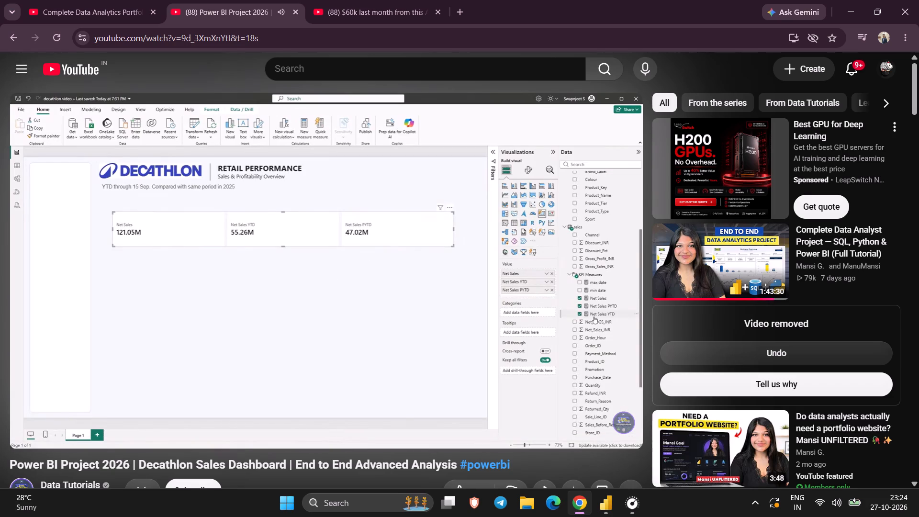
Play the tutorial on past the advertisement, through the daily Net Sales YTD and PYTD table check, and pause at the Net Sales PYTD formula edit.
{"action": "key", "text": "space"}
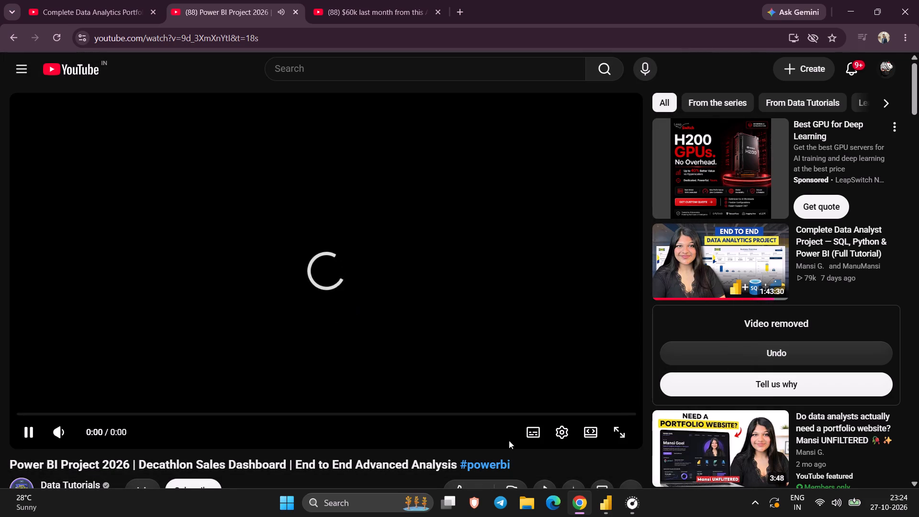
{"action": "left_click", "coordinate": [608, 510]}
{"action": "left_click", "coordinate": [608, 510]}
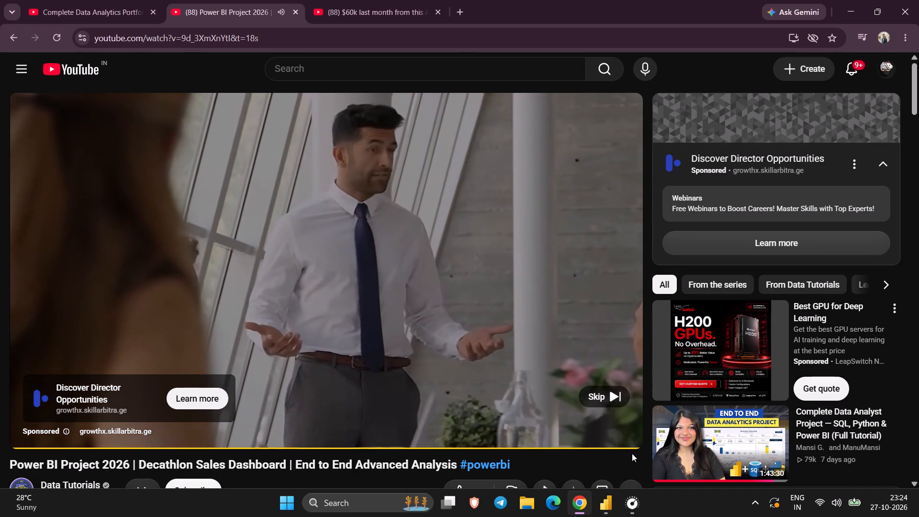
{"action": "left_click", "coordinate": [596, 404]}
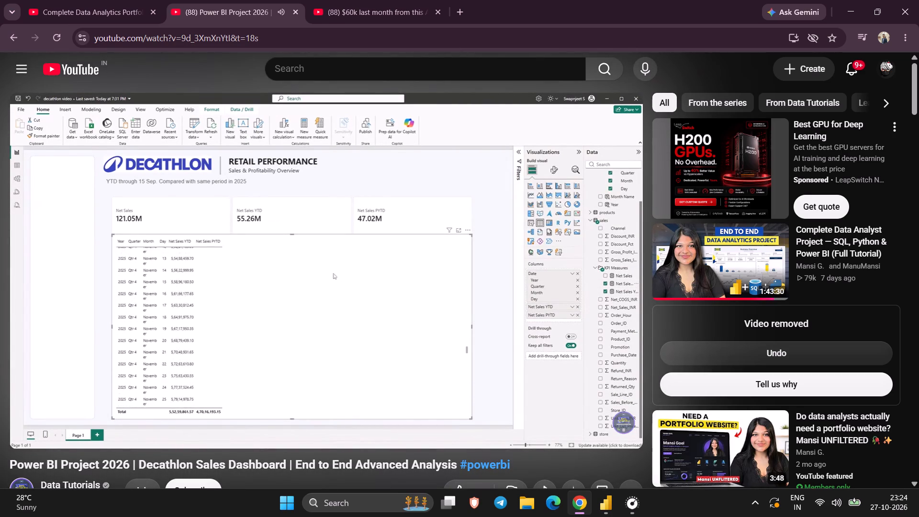
{"action": "key", "text": "Right"}
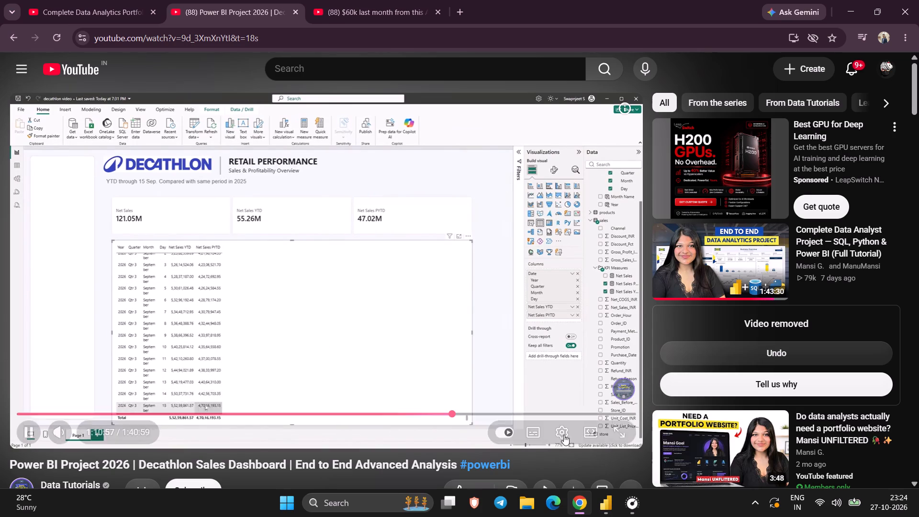
{"action": "left_click", "coordinate": [601, 504]}
{"action": "left_click", "coordinate": [601, 504]}
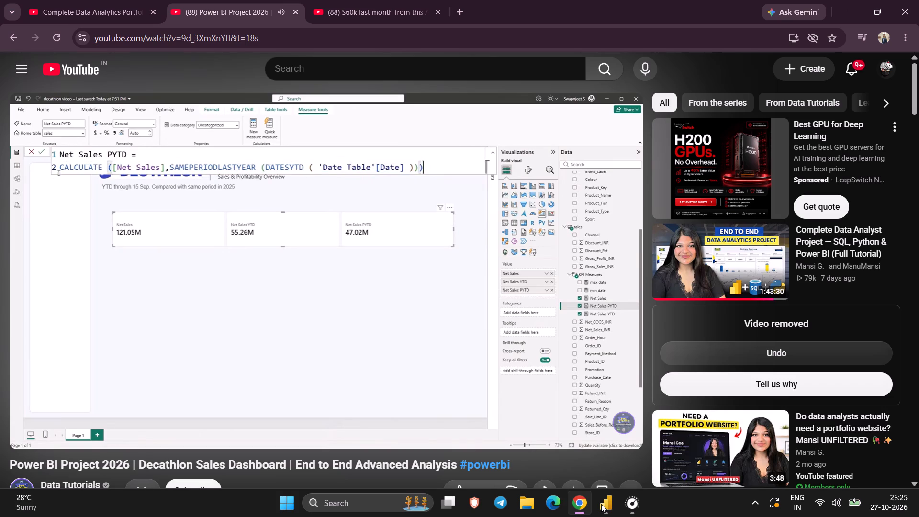
{"action": "key", "text": "space"}
{"action": "key", "text": "space"}
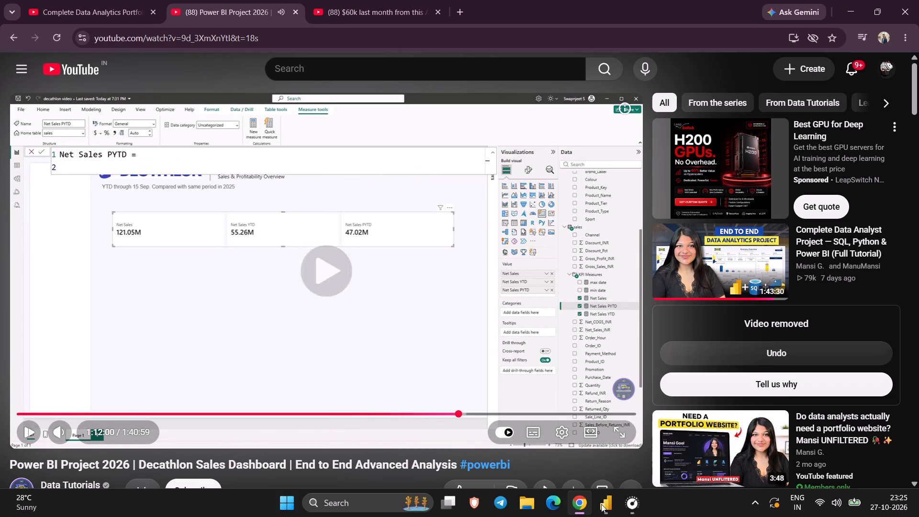
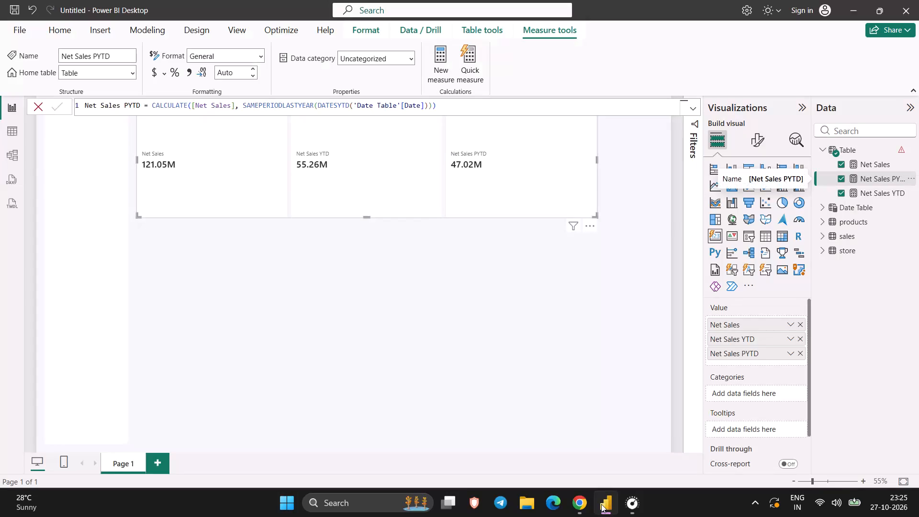
Switch to Chrome and close the Decathlon Sales Dashboard tutorial tab.
{"action": "left_click", "coordinate": [572, 506]}
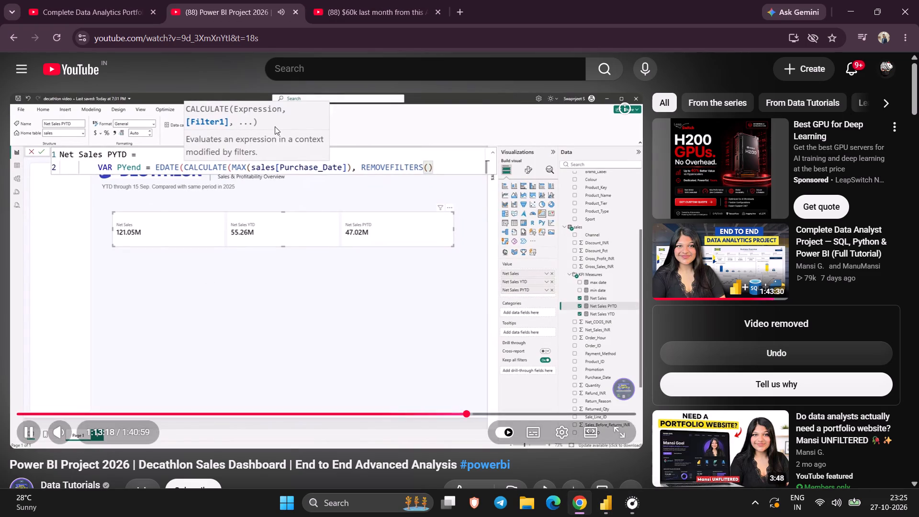
{"action": "left_click", "coordinate": [298, 11]}
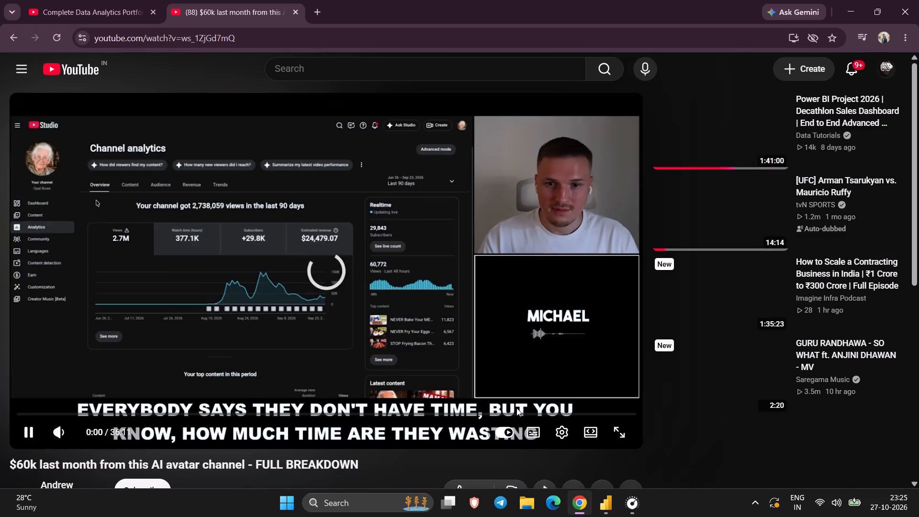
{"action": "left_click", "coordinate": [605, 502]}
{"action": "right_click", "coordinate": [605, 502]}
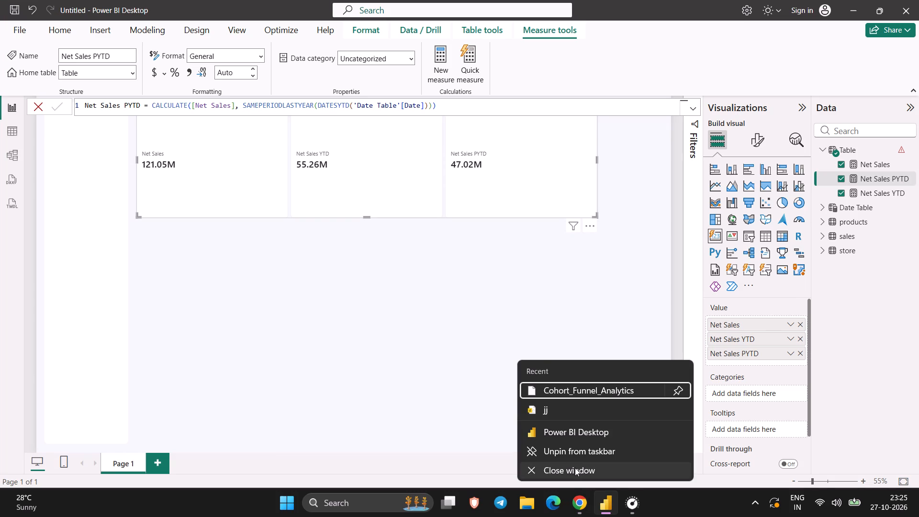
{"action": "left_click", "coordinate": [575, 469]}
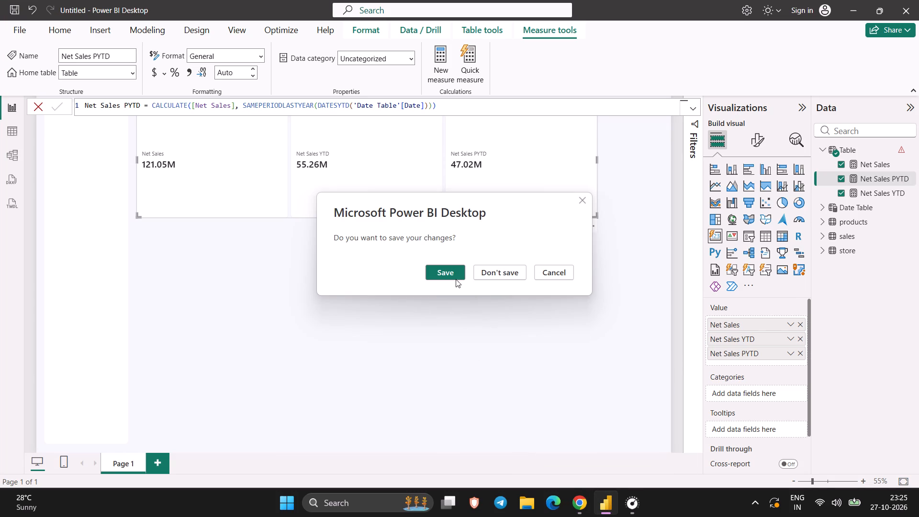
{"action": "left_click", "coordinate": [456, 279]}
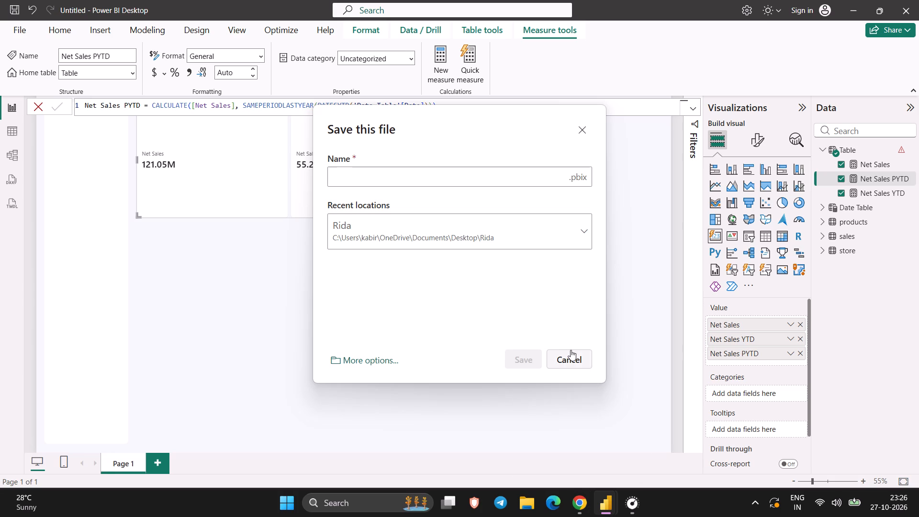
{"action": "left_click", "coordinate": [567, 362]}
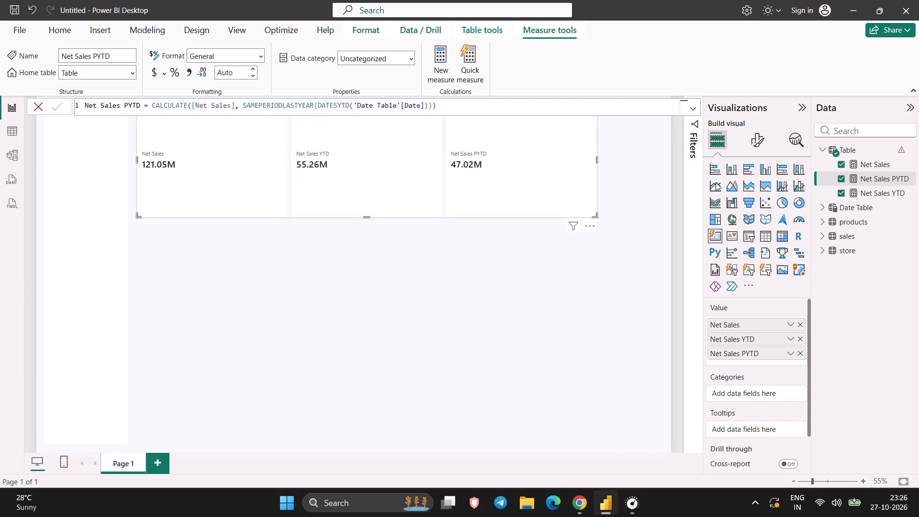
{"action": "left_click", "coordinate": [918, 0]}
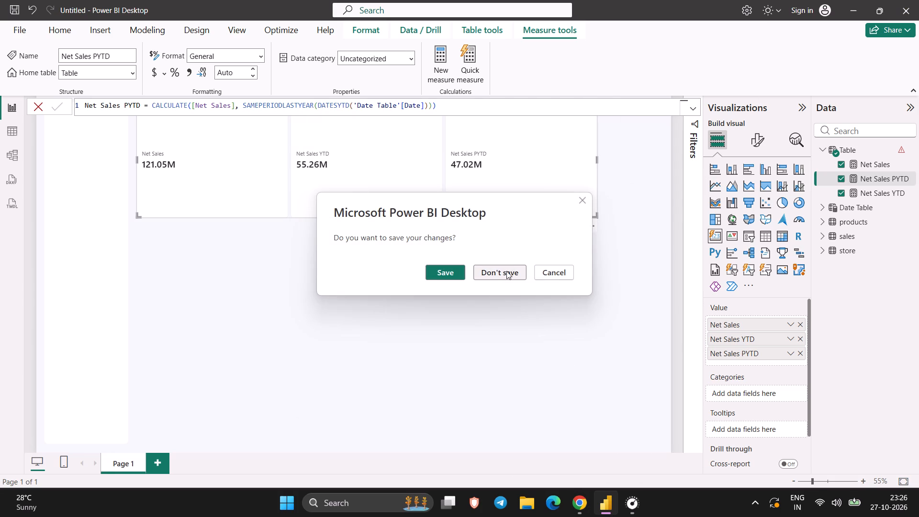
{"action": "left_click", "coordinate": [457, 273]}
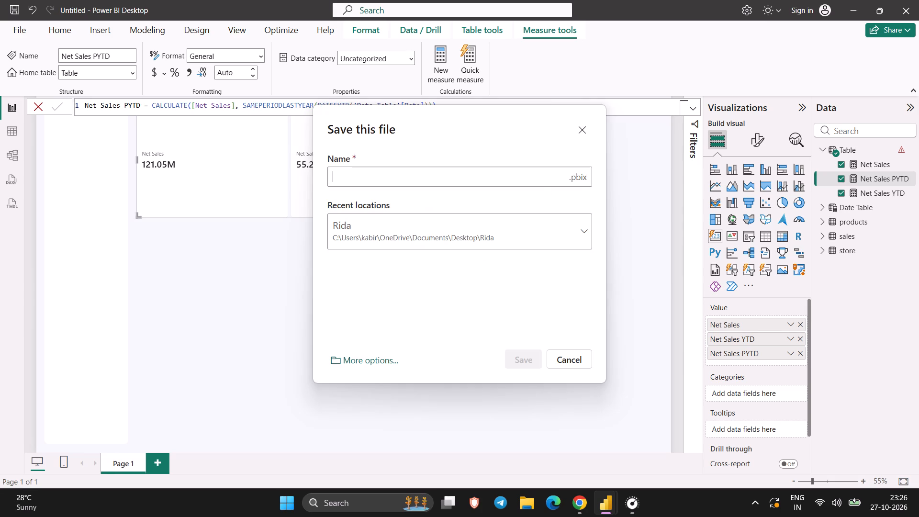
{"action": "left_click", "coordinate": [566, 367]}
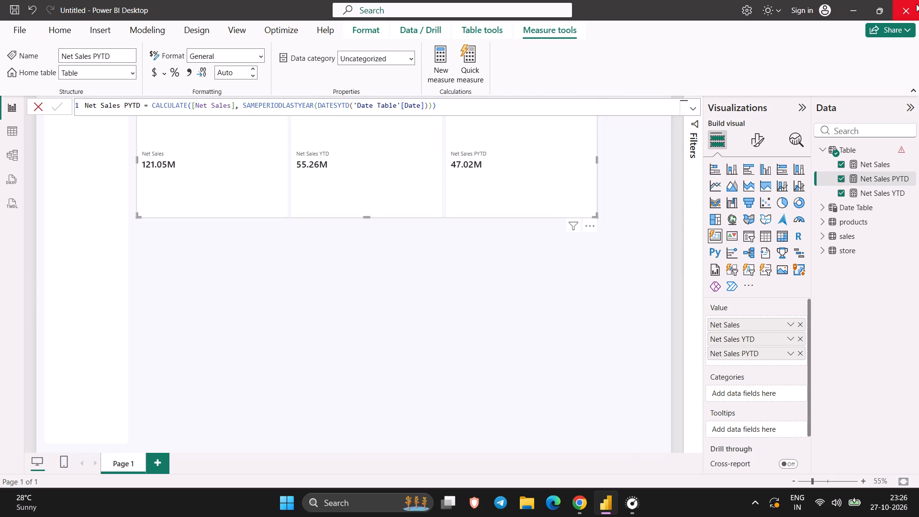
Close the untitled Power BI Desktop report and discard its unsaved changes.
{"action": "left_click", "coordinate": [916, 4]}
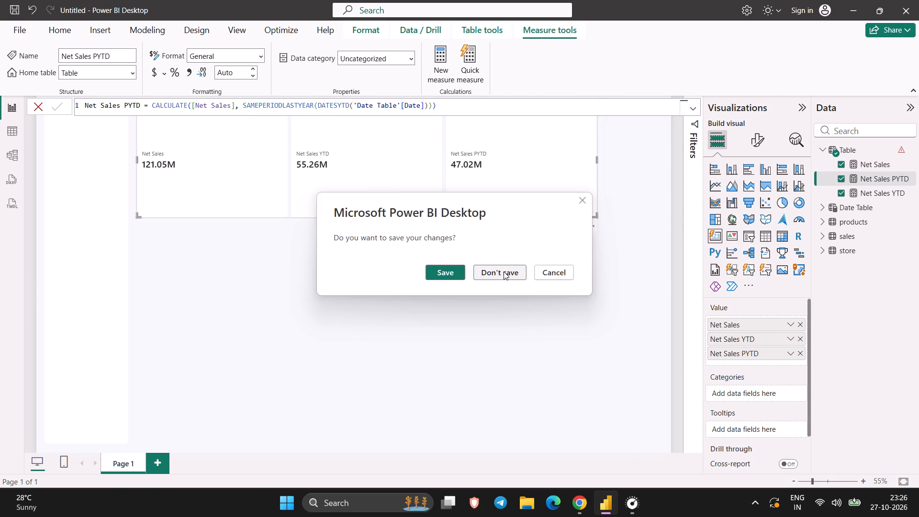
{"action": "left_click", "coordinate": [504, 271]}
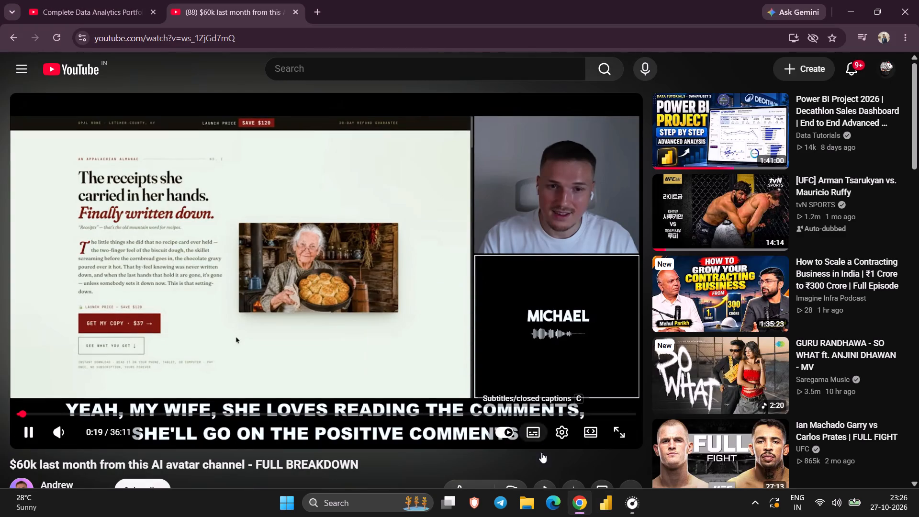
Reveal the hidden background apps in the Windows system tray.
{"action": "right_click", "coordinate": [603, 506]}
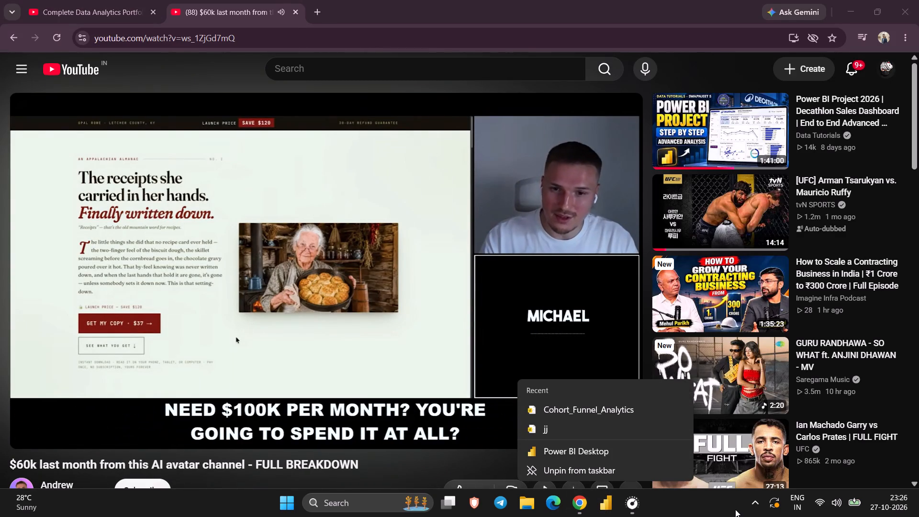
{"action": "left_click", "coordinate": [765, 498]}
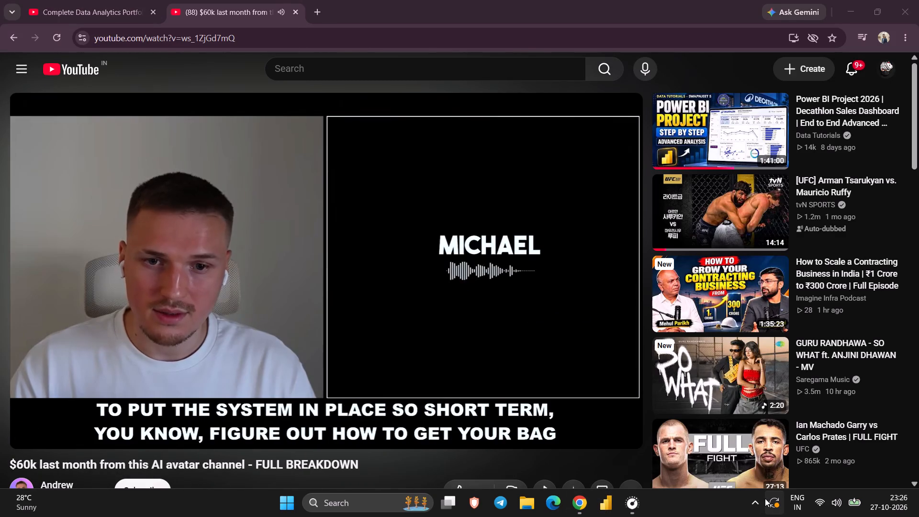
{"action": "left_click", "coordinate": [757, 503]}
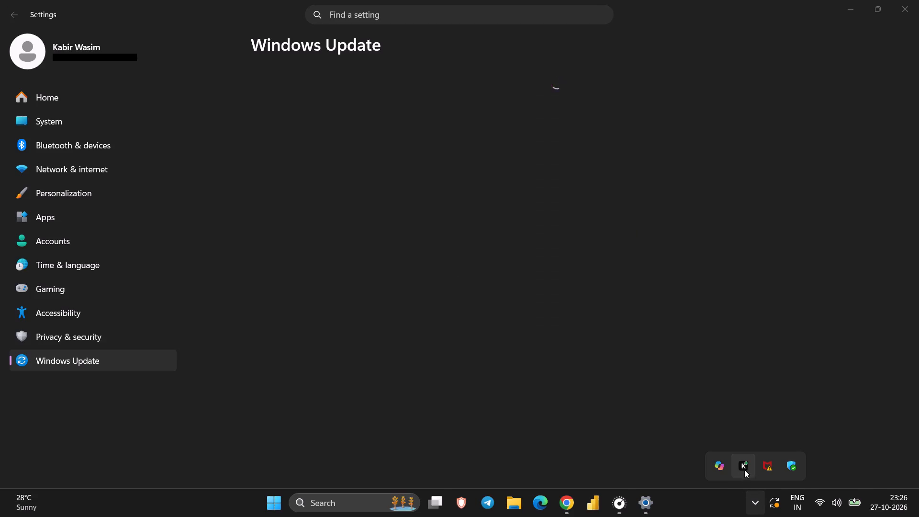